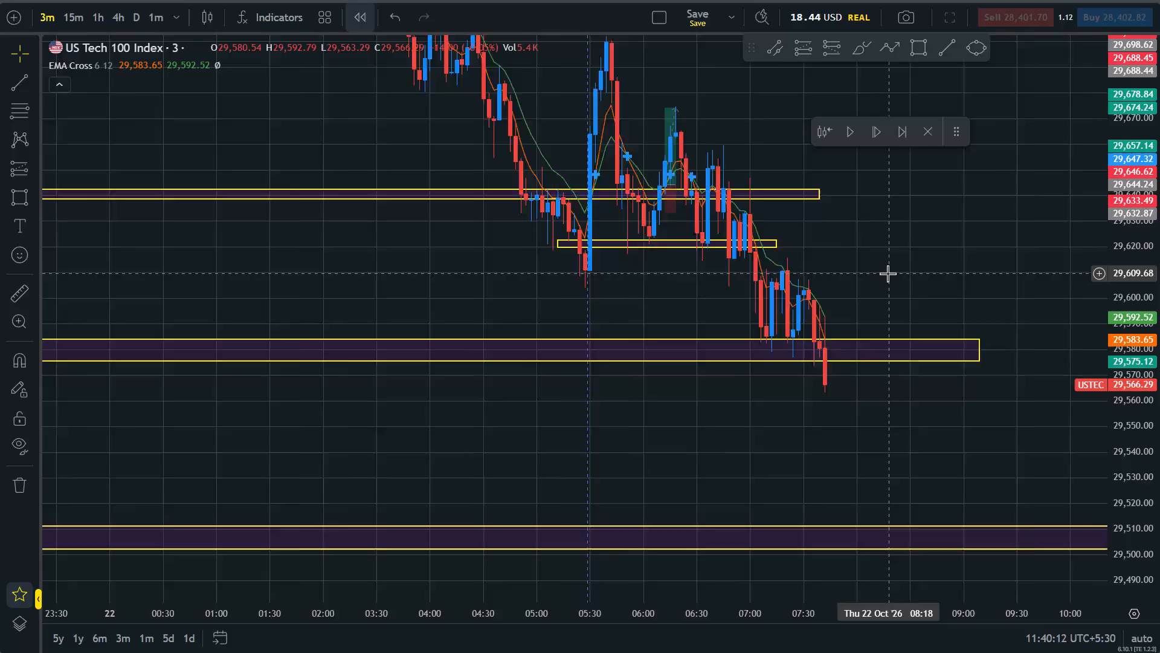
Advance the 3-minute US Tech 100 replay candle by candle to about 09:06 on 22 Oct.
drag(1159, 187, 1159, 321)
scroll(995, 296, down, 14)
scroll(1036, 294, up, 8)
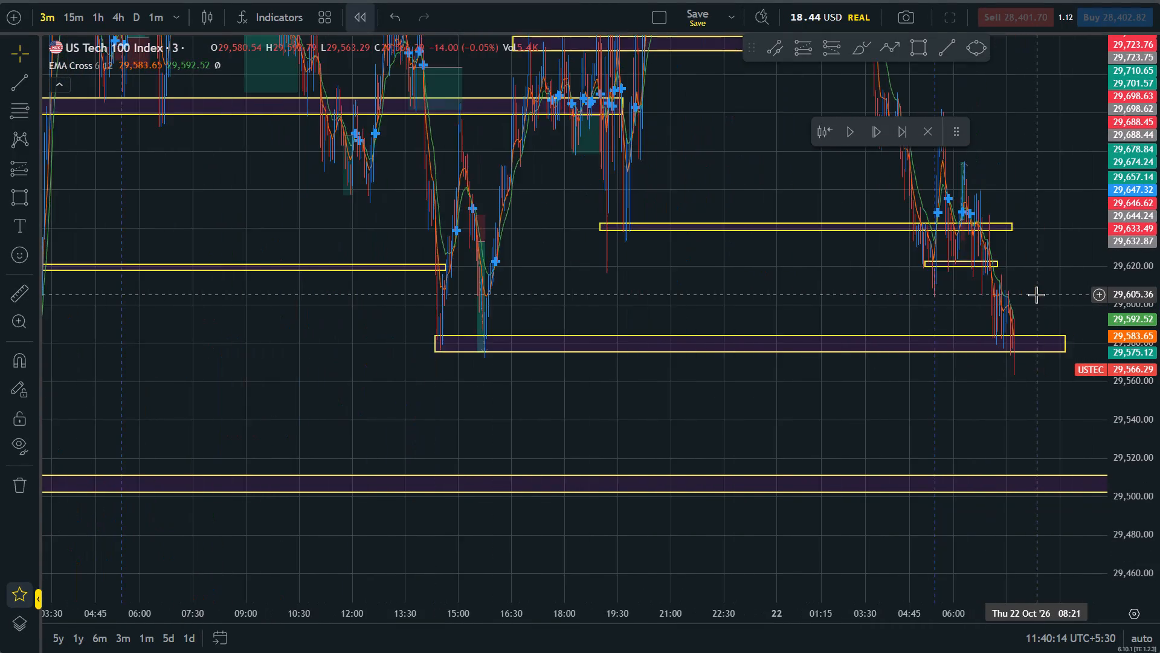
scroll(1036, 294, up, 9)
drag(1000, 284, 931, 330)
triple_click(876, 129)
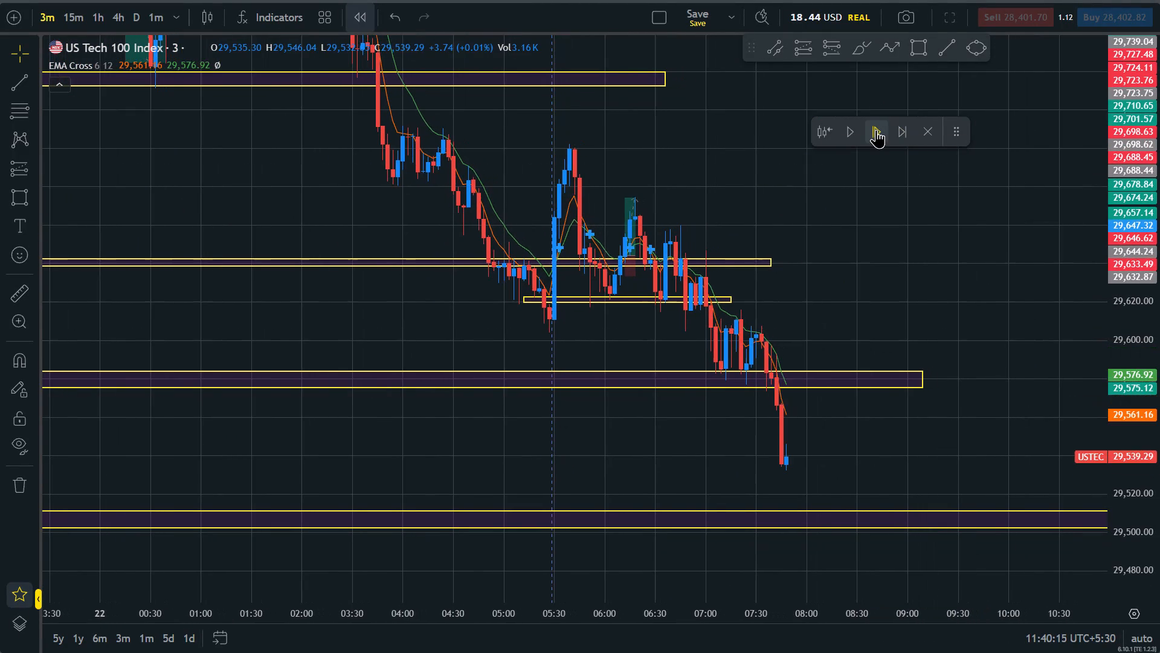
triple_click(876, 129)
triple_click(876, 129)
triple_click(876, 129)
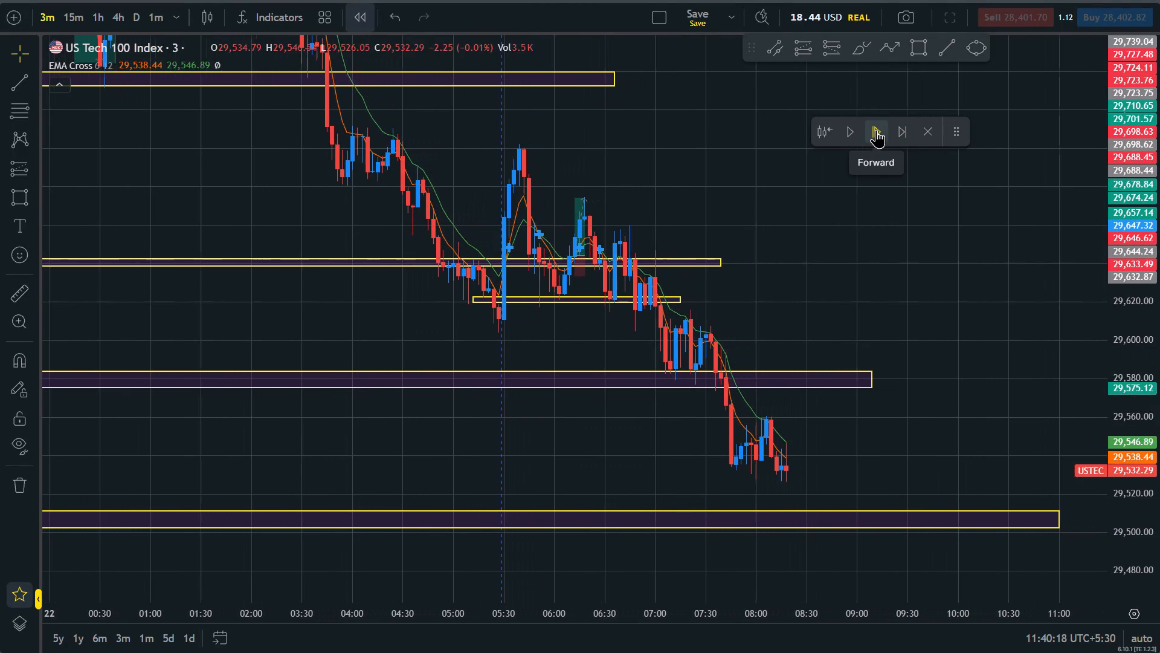
triple_click(876, 129)
triple_click(876, 129)
triple_click(876, 129)
triple_click(876, 129)
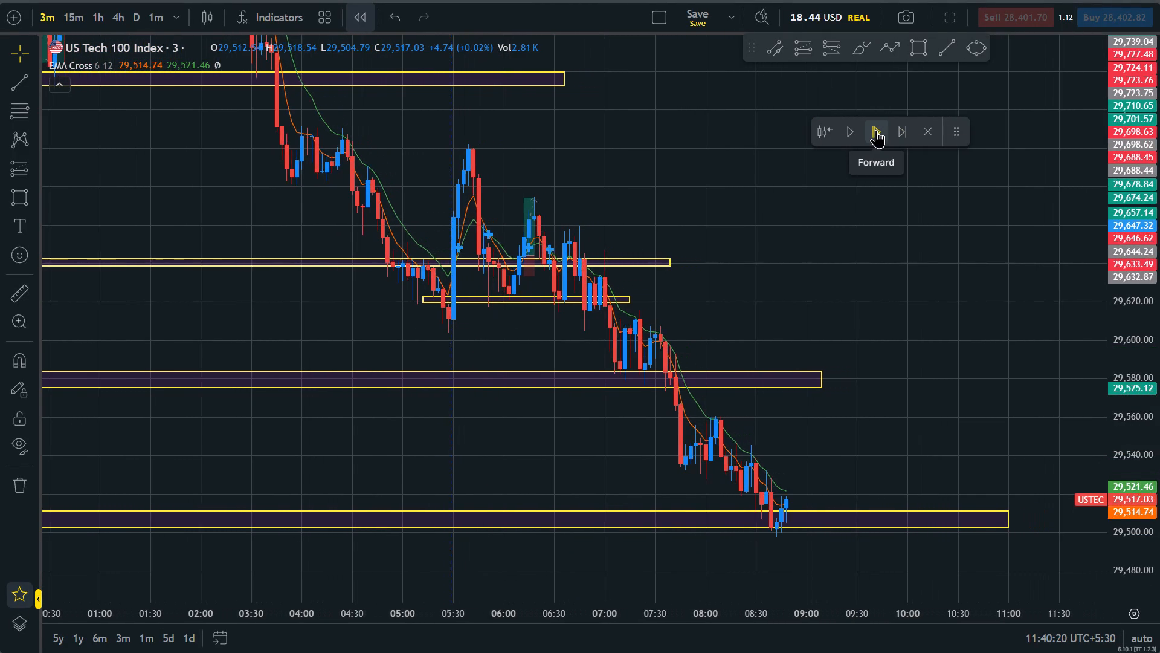
triple_click(876, 129)
click(876, 129)
Examine the decline through the marked zones and the price action around the 29,500–29,510 zone.
drag(865, 462, 906, 310)
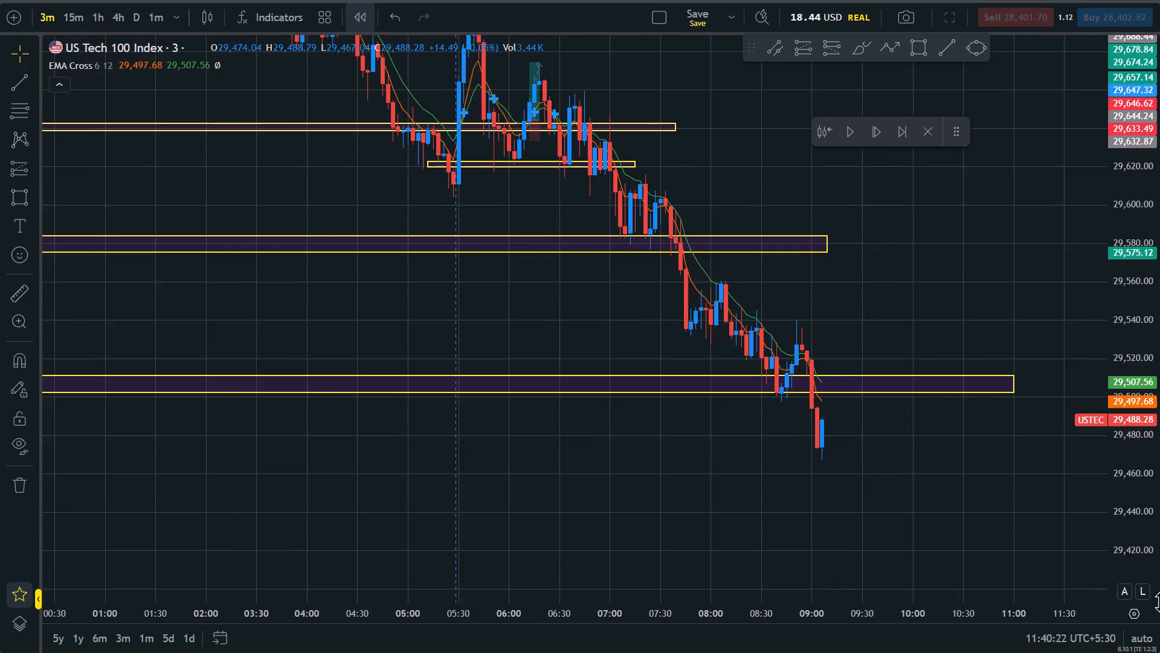
drag(1159, 576, 1143, 332)
drag(977, 256, 982, 559)
drag(829, 458, 1053, 308)
drag(1159, 296, 1158, 522)
scroll(933, 417, up, 1)
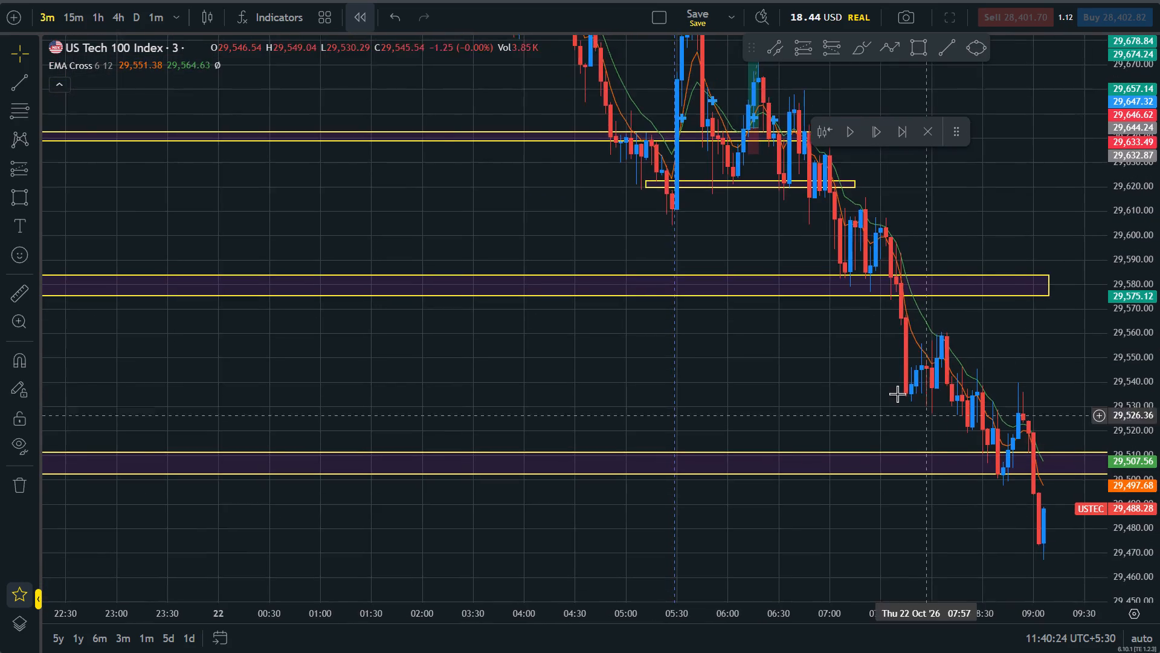
scroll(897, 394, up, 2)
drag(953, 346, 923, 366)
scroll(971, 349, down, 6)
scroll(932, 342, up, 6)
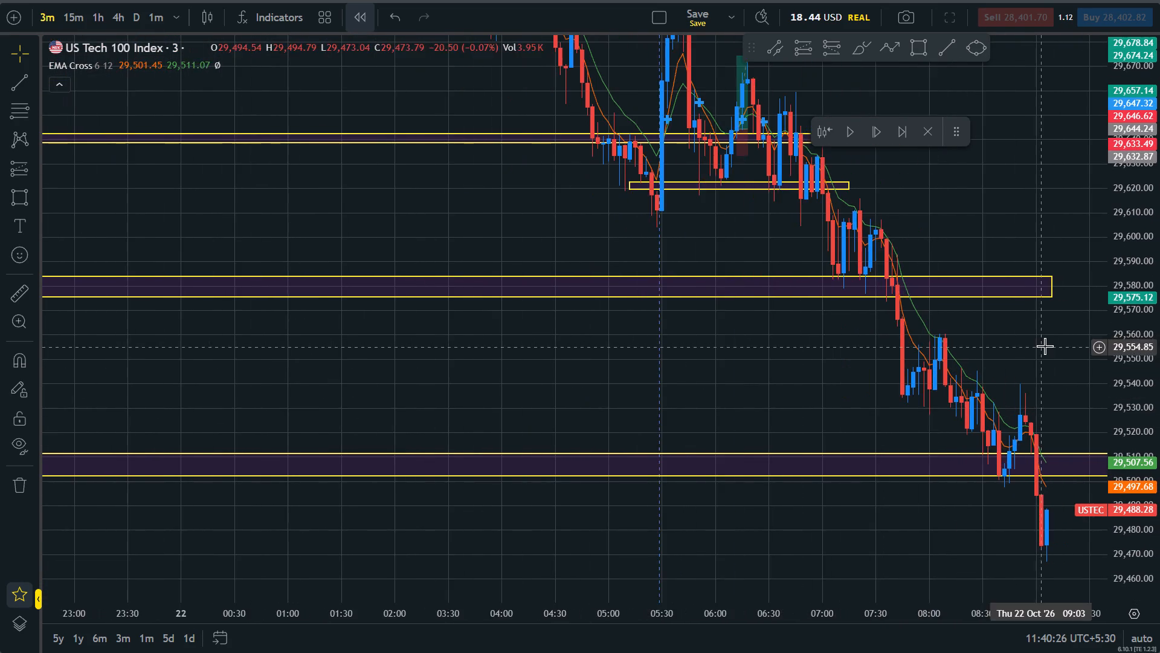
Advance the replay candle by candle to about 10:39.
drag(1045, 346, 854, 325)
triple_click(878, 138)
click(878, 138)
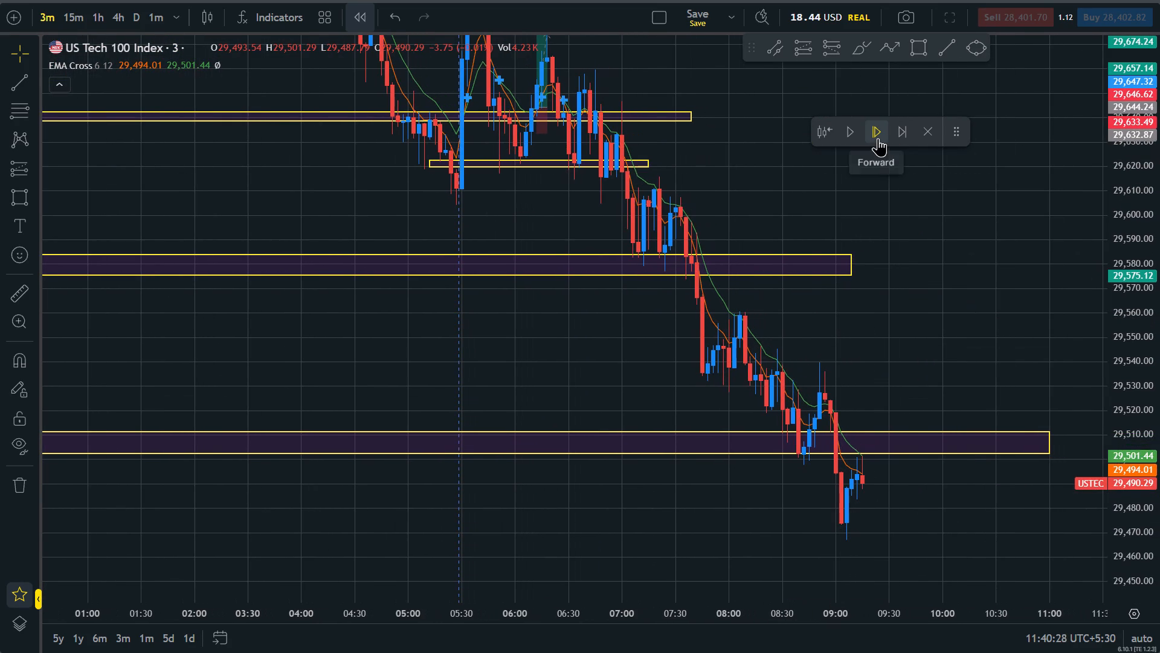
triple_click(878, 138)
triple_click(878, 138)
triple_click(878, 138)
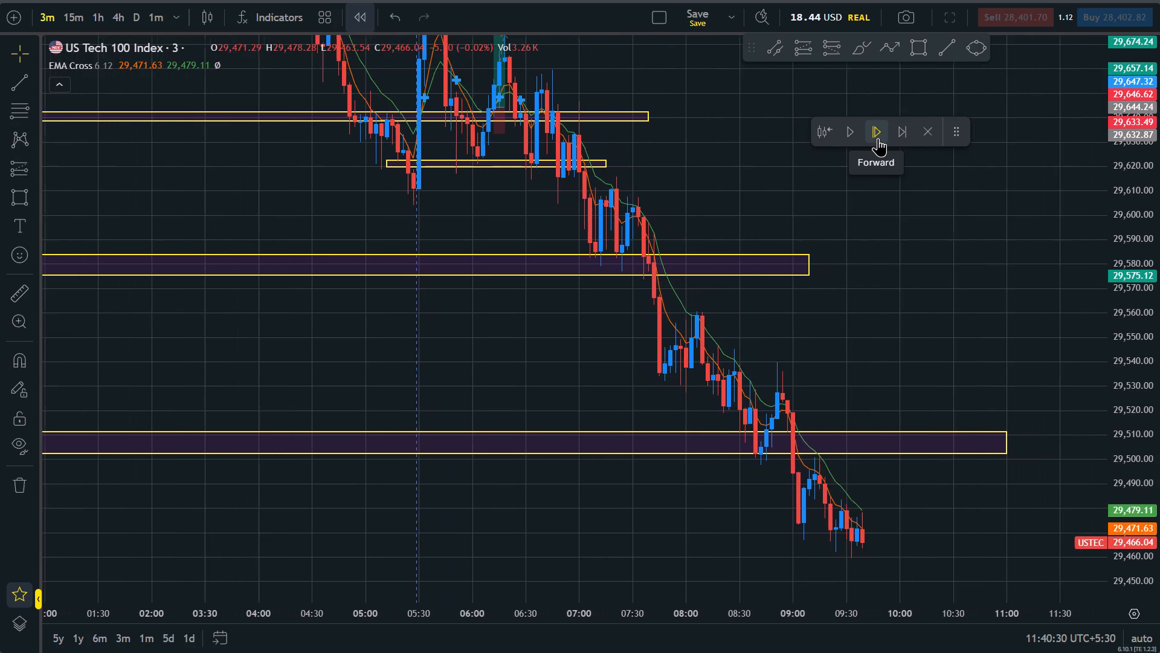
triple_click(878, 138)
triple_click(878, 138)
triple_click(878, 138)
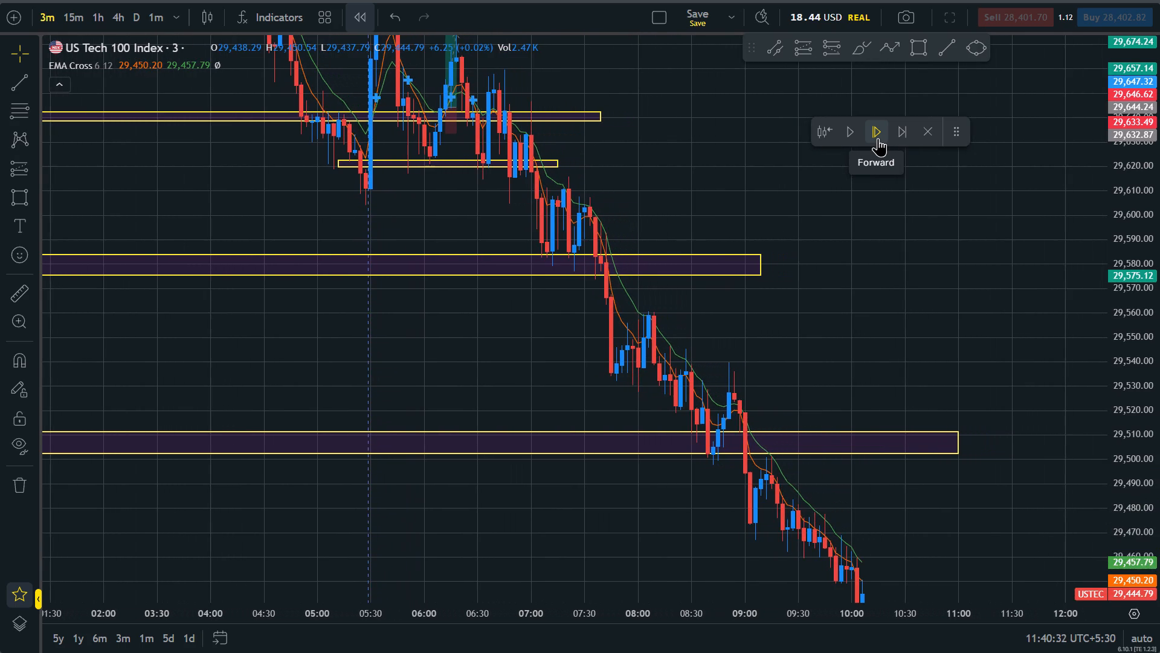
triple_click(878, 138)
triple_click(878, 138)
triple_click(878, 138)
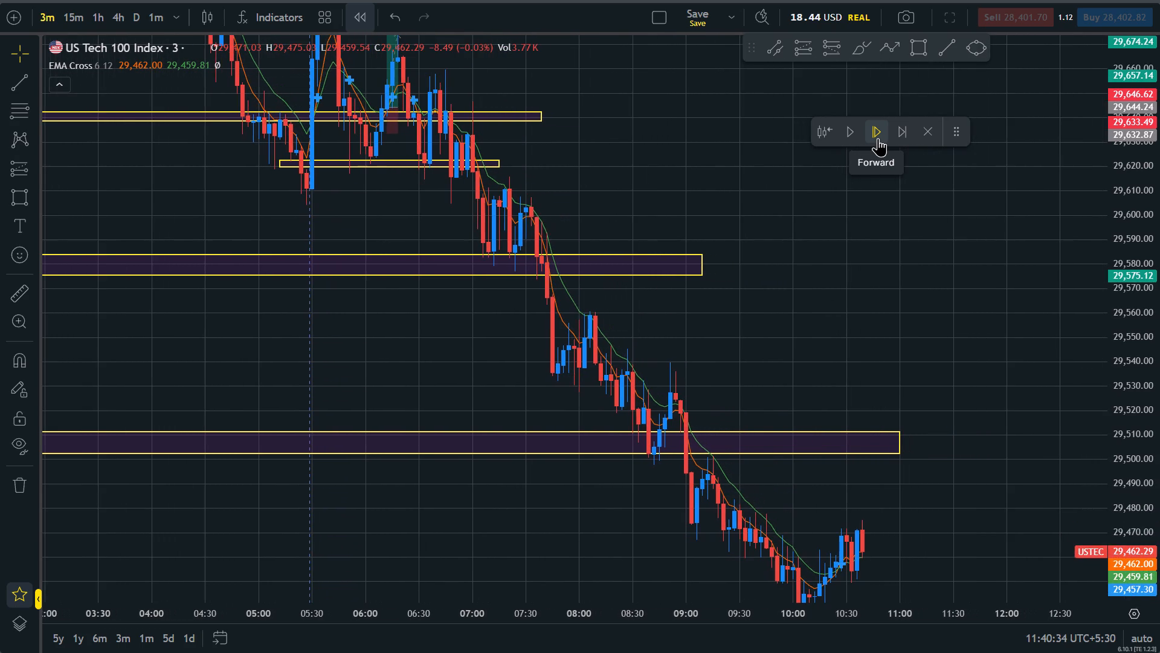
Examine the downtrend against the earlier price structure and the marked zones between about 29,500 and 29,830.
drag(880, 274, 979, 463)
scroll(1009, 507, down, 5)
drag(1159, 270, 1158, 453)
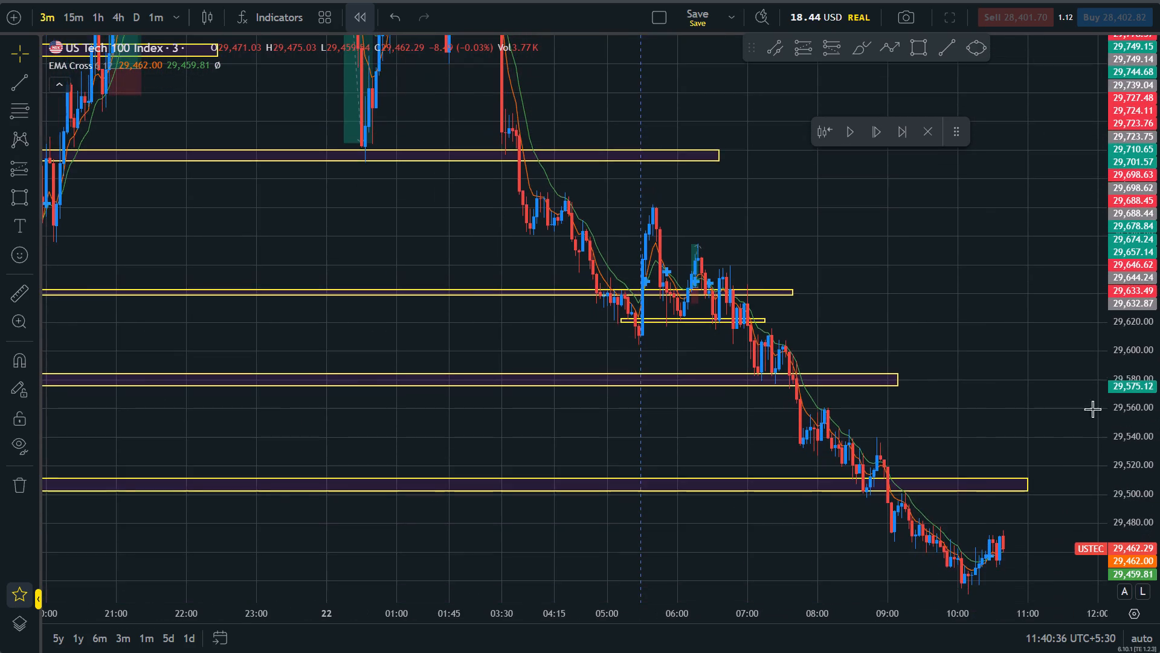
scroll(962, 330, right, 3)
drag(988, 251, 1000, 418)
scroll(975, 384, down, 4)
scroll(892, 369, up, 2)
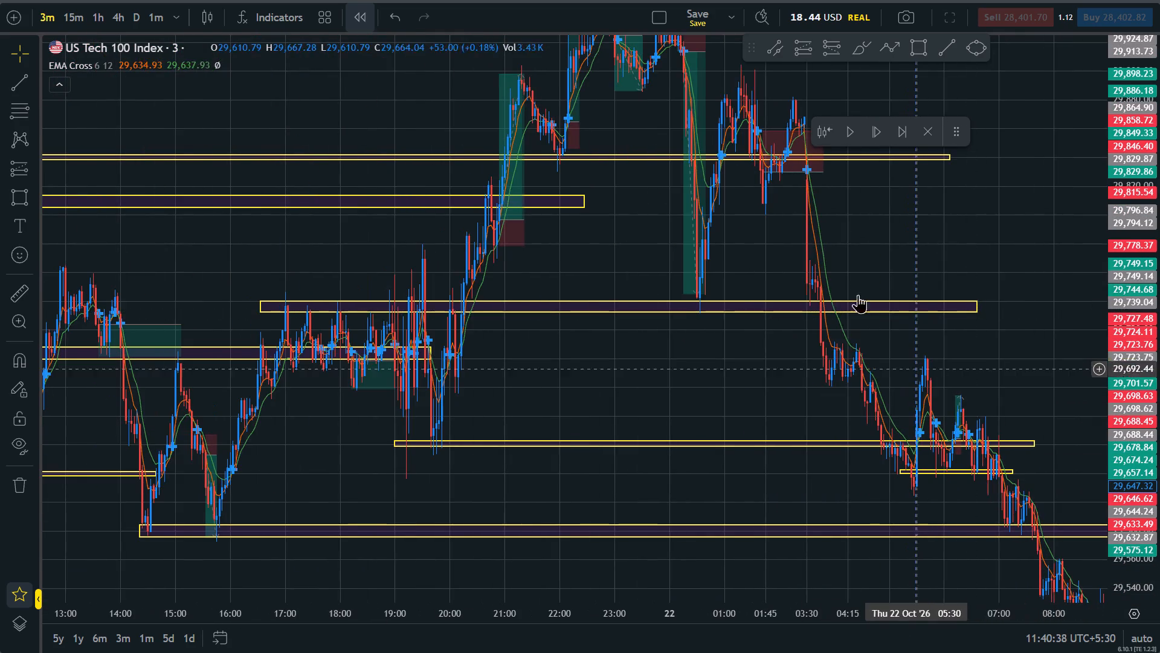
scroll(858, 294, up, 8)
drag(990, 391, 817, 272)
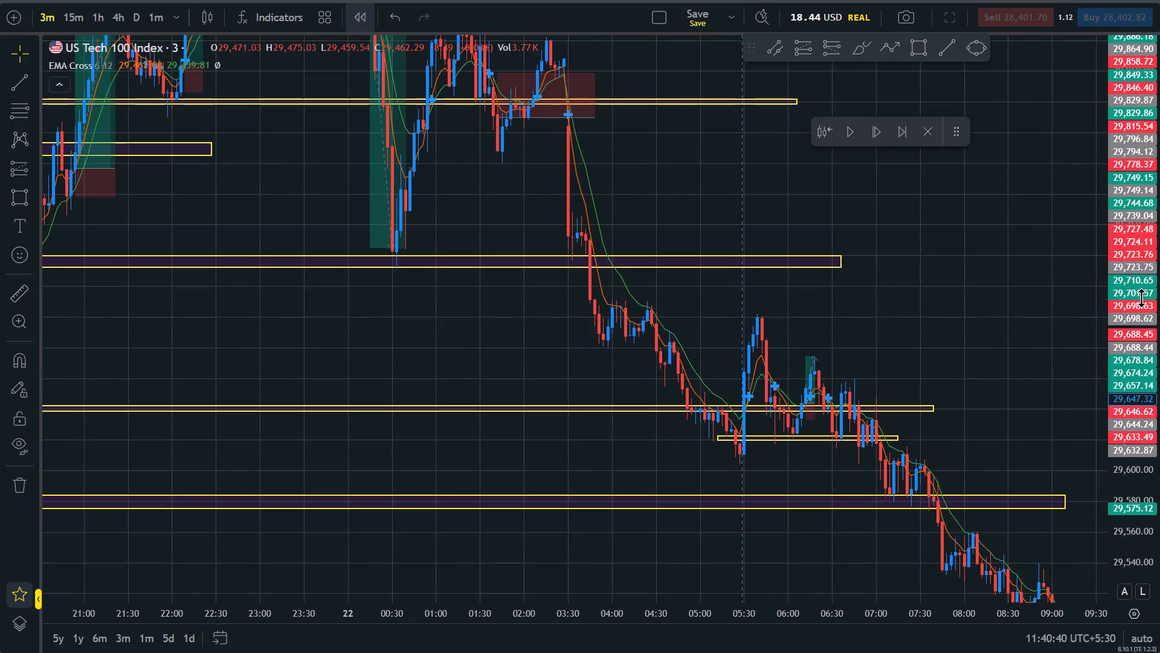
drag(1159, 471, 1156, 331)
drag(991, 499, 924, 334)
scroll(924, 333, up, 3)
drag(961, 367, 689, 152)
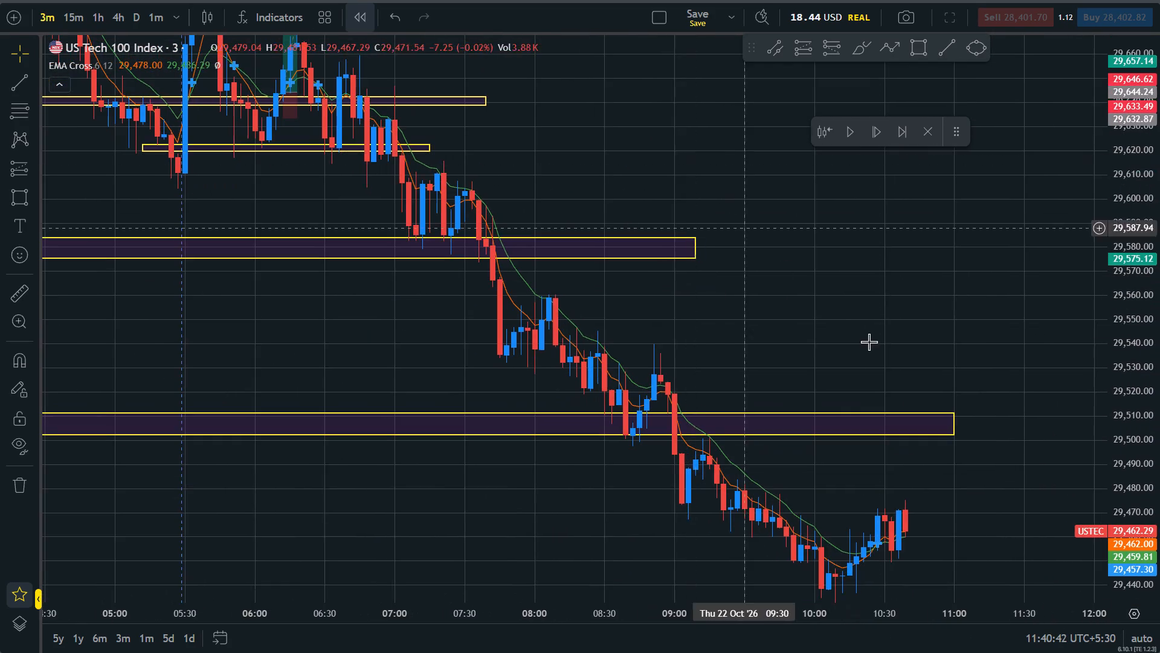
Advance the replay candle by candle to about 10:51.
drag(891, 355, 562, 136)
drag(862, 357, 799, 399)
click(889, 134)
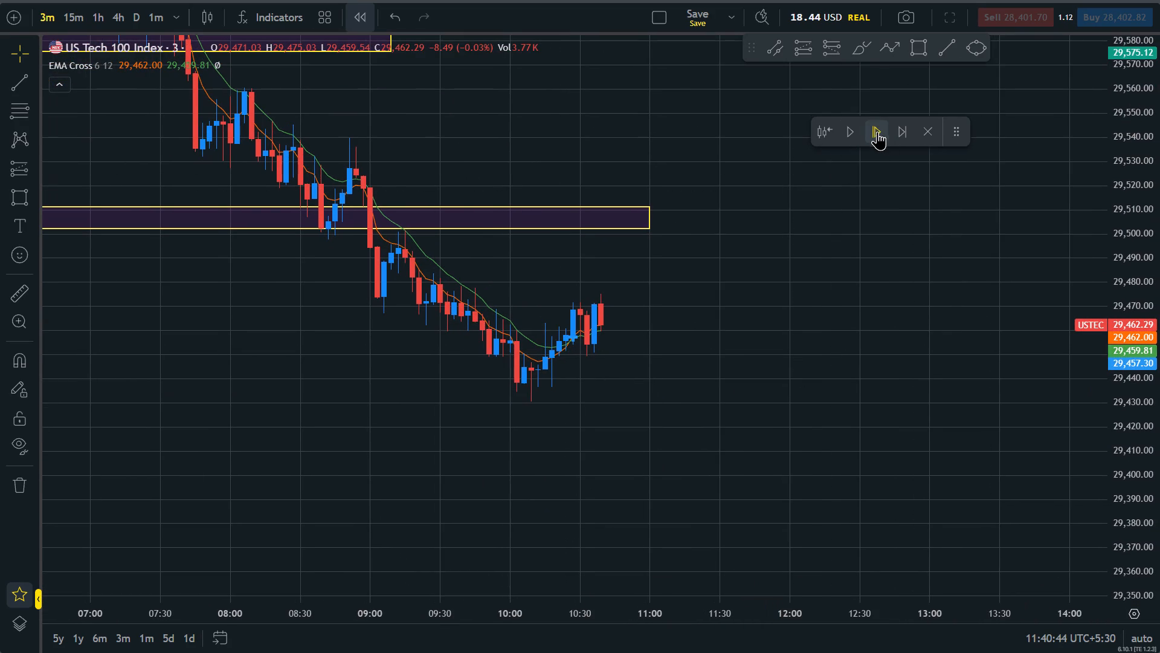
triple_click(875, 129)
click(875, 129)
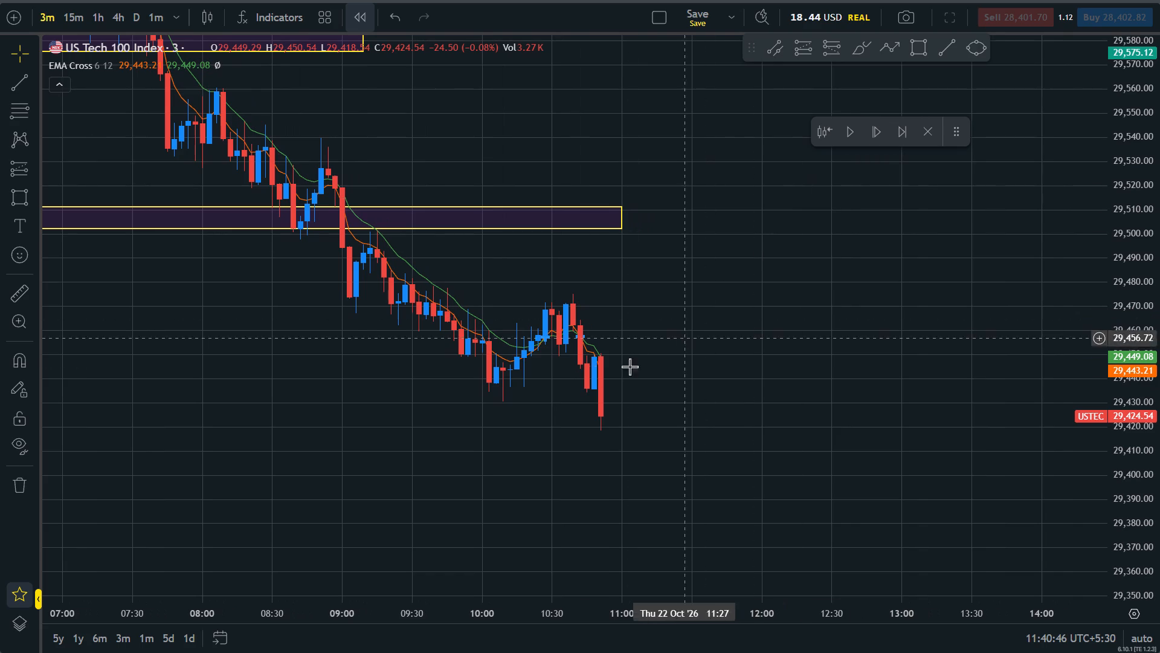
Place a short position at the 10:45 candle with entry at about 29,446.39 and its stop at about 29,460.17.
click(833, 47)
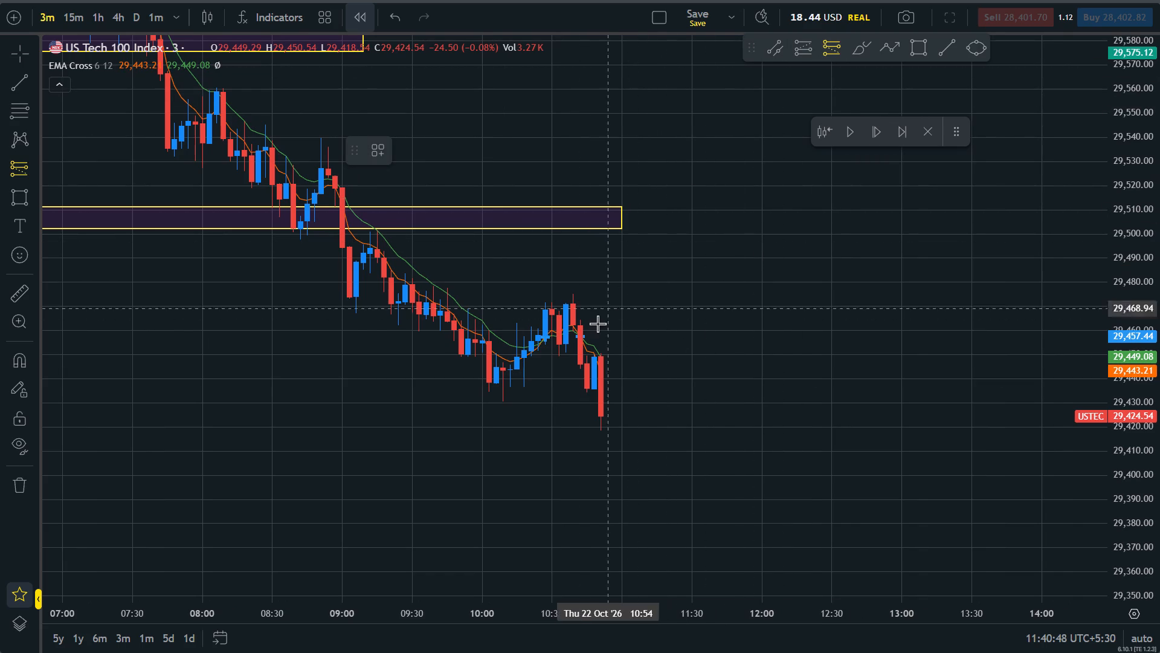
click(586, 363)
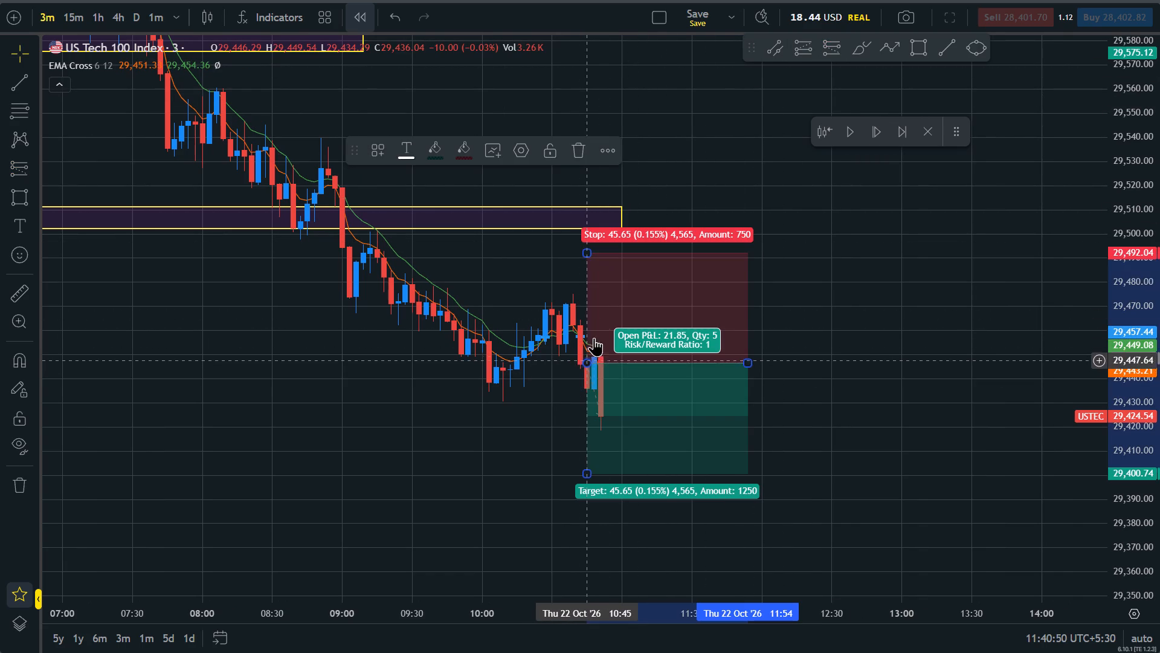
drag(590, 249, 592, 330)
click(809, 362)
Advance the replay candle by candle to about 11:42 to play out the short position.
double_click(874, 132)
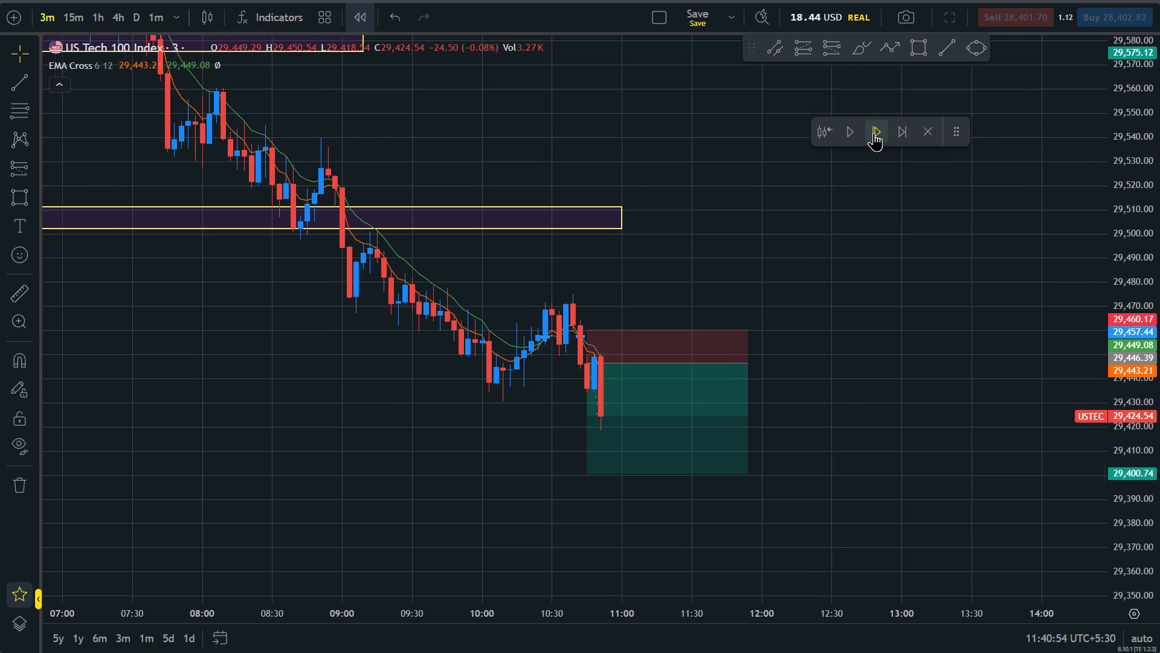
click(874, 132)
triple_click(874, 132)
triple_click(874, 132)
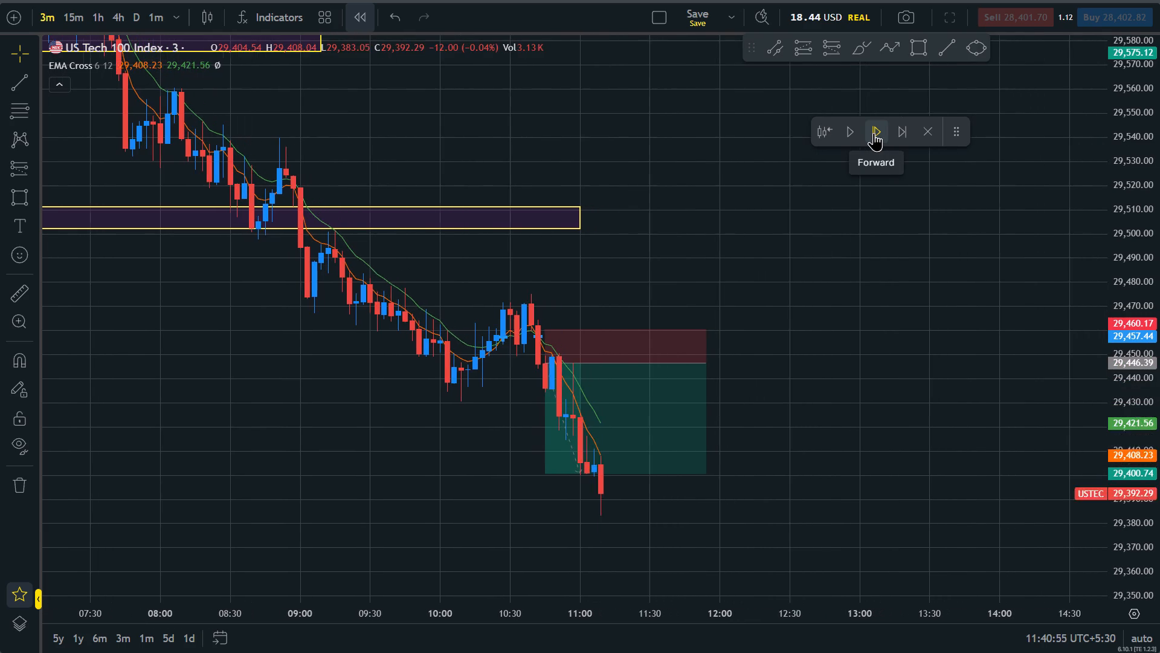
triple_click(874, 132)
triple_click(874, 132)
double_click(874, 132)
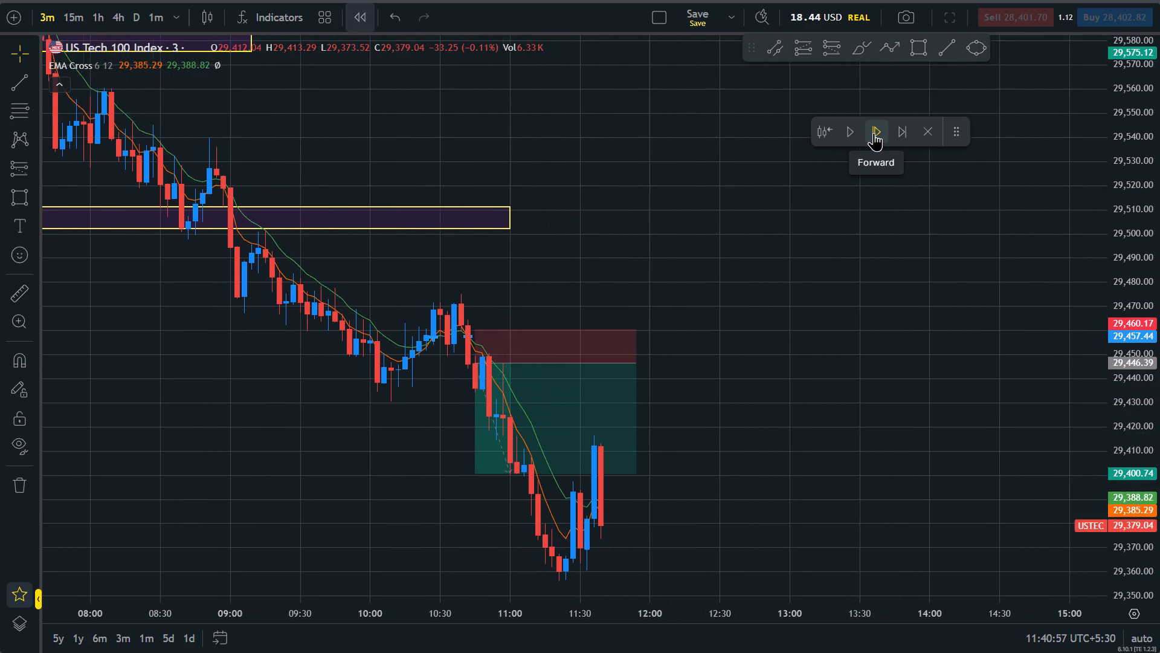
Extend the short position's target down to about 29,364.65 and shorten its time span to end around 11:24.
drag(769, 453, 763, 230)
drag(462, 264, 489, 352)
drag(623, 155, 605, 153)
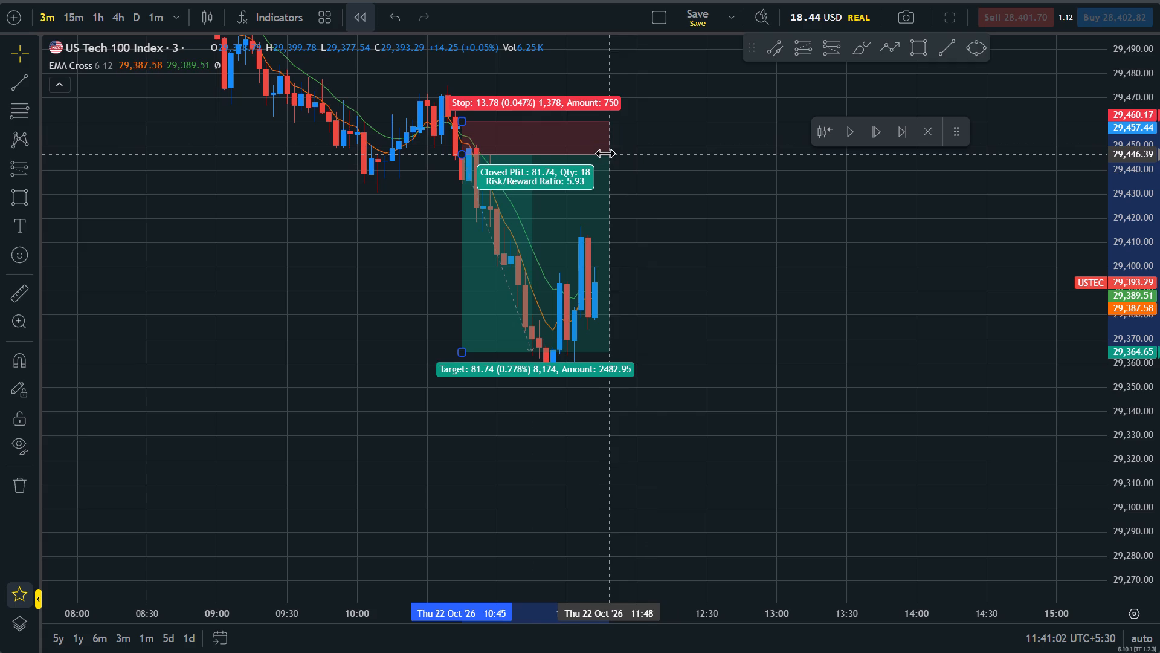
drag(605, 153, 556, 162)
Examine the price history of the previous days for structure and levels around the current price.
drag(759, 259, 765, 259)
scroll(903, 294, down, 6)
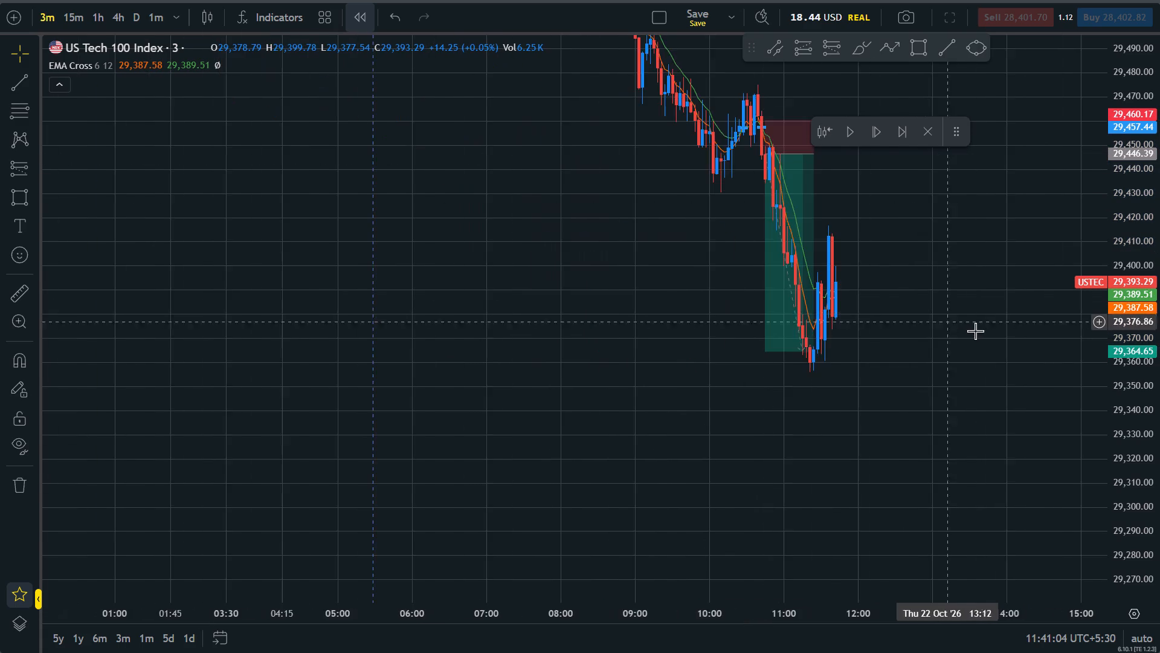
scroll(975, 331, down, 19)
drag(1159, 175, 1147, 577)
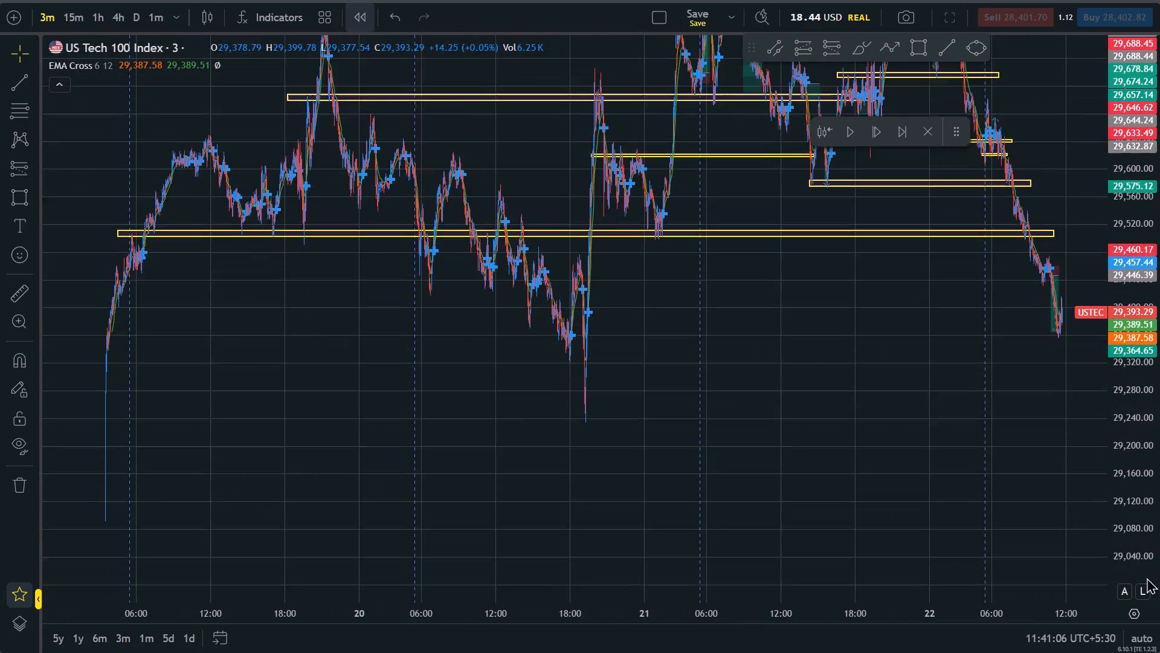
drag(1147, 577, 1152, 577)
scroll(949, 498, up, 5)
scroll(976, 354, up, 1)
drag(990, 357, 524, 358)
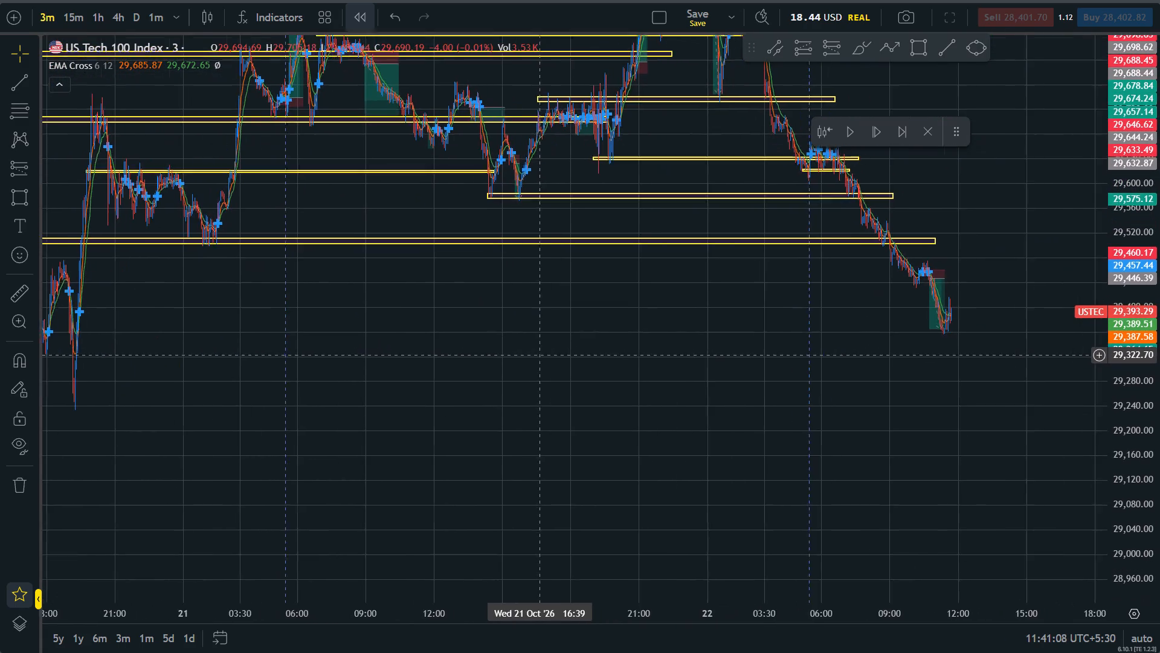
drag(524, 358, 521, 360)
scroll(944, 346, down, 2)
scroll(941, 368, up, 2)
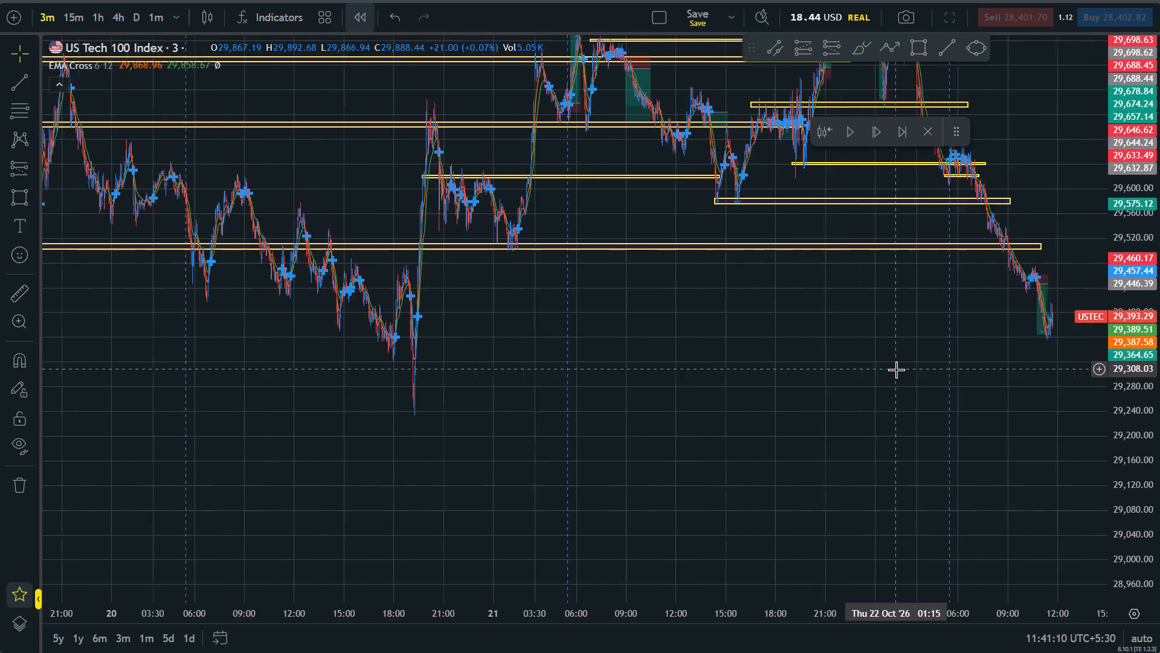
scroll(896, 369, up, 2)
drag(955, 359, 389, 331)
scroll(692, 352, up, 6)
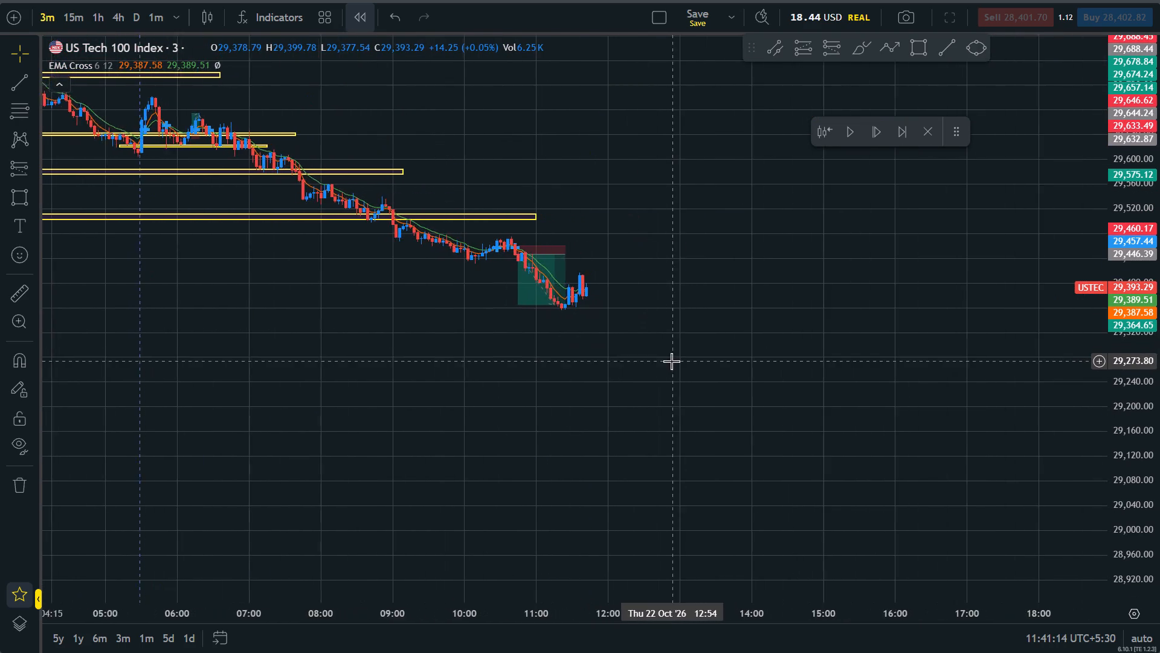
Draw a rectangle zone at the recent swing low, from about 29,358 to 29,365, spanning 10:57 to about 13:21.
scroll(671, 361, up, 4)
drag(543, 362, 737, 378)
drag(1159, 421, 1156, 171)
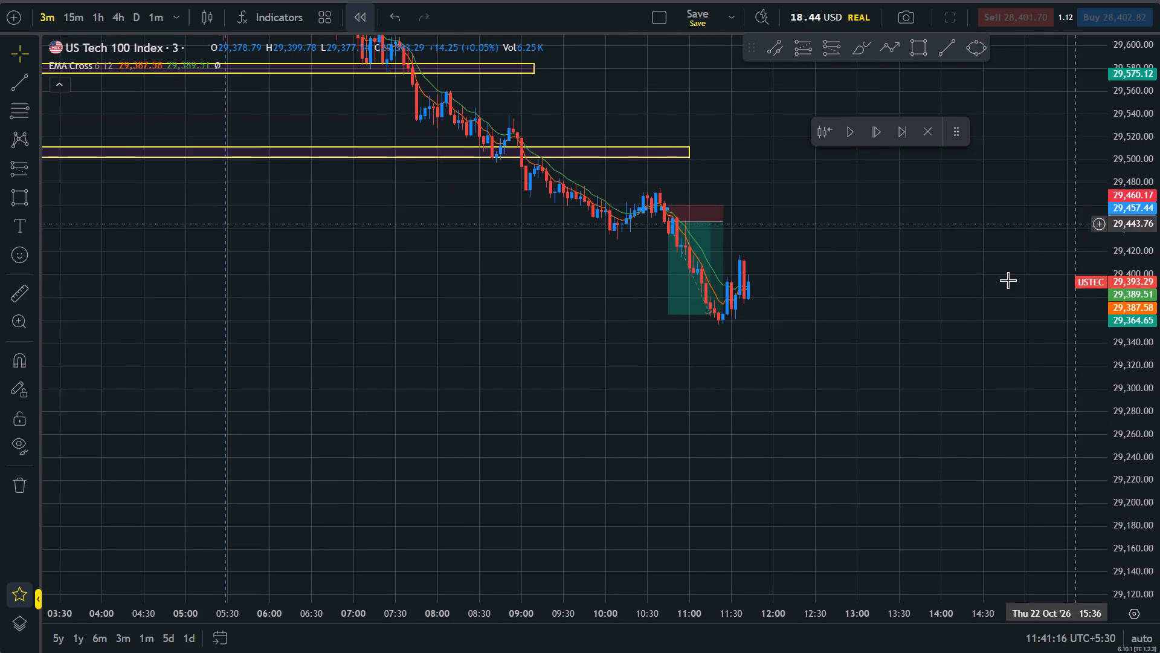
scroll(1002, 284, up, 3)
drag(875, 320, 805, 433)
click(924, 44)
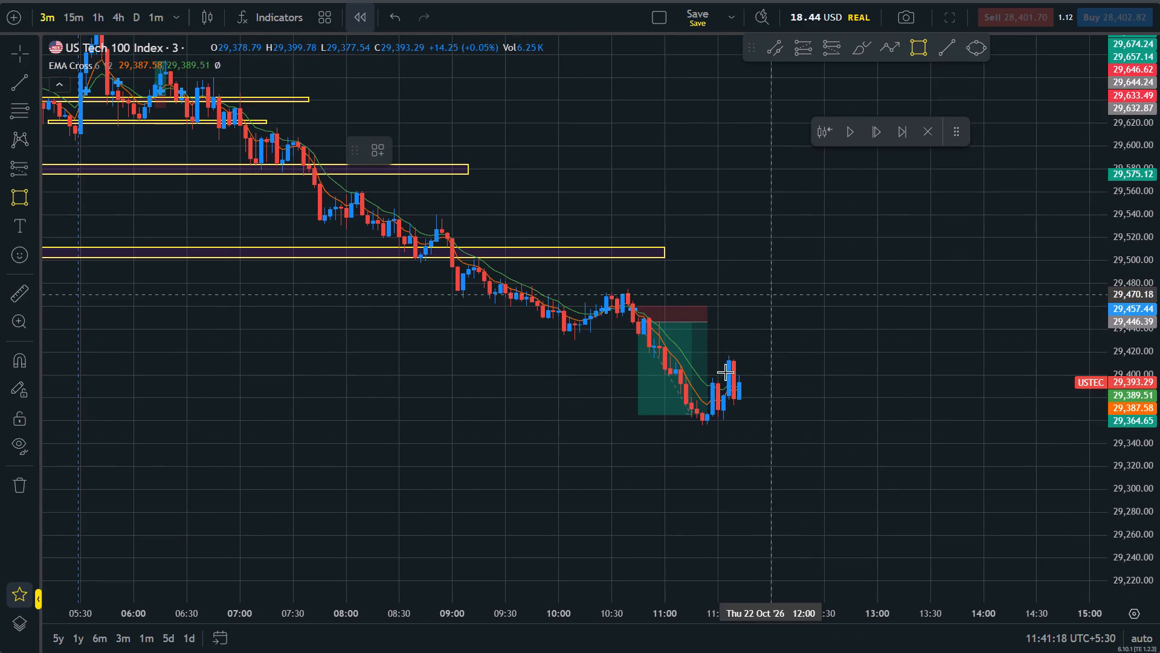
click(661, 423)
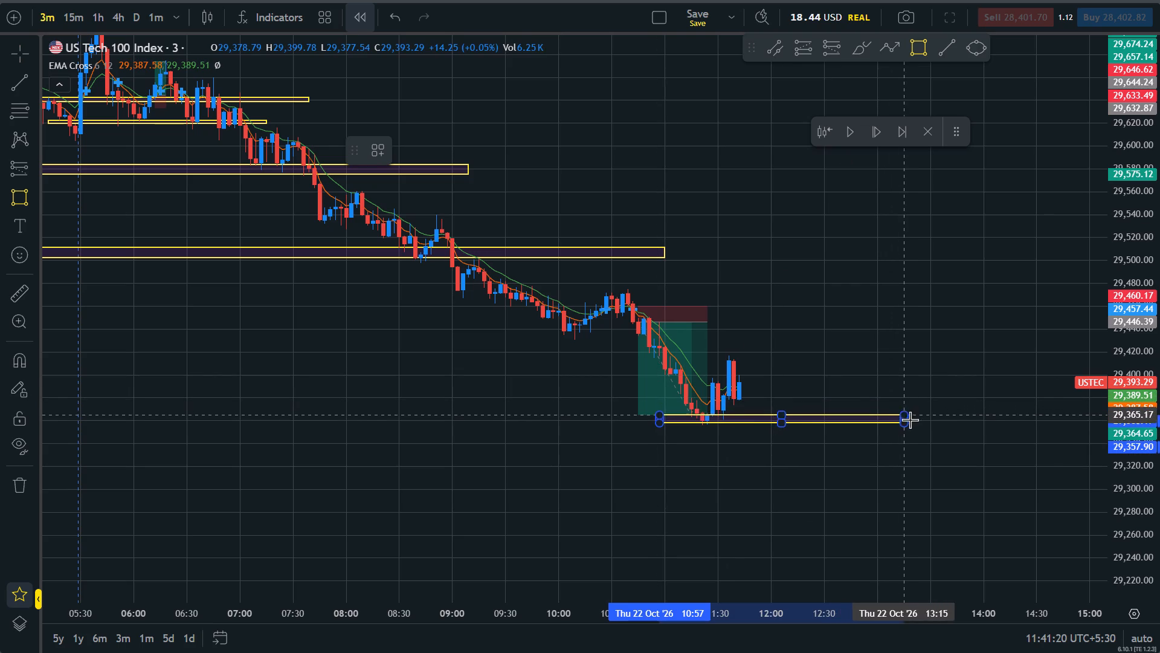
click(917, 415)
click(921, 382)
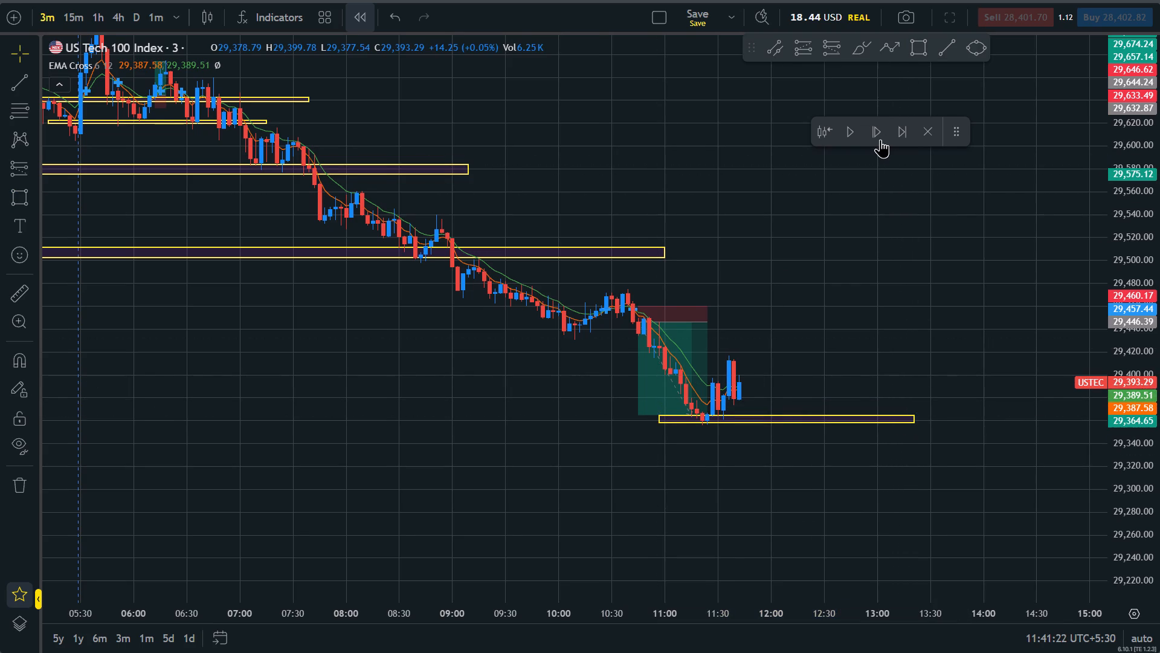
Advance the replay candle by candle to about 12:36, past the retests of the new swing-low zone.
triple_click(880, 139)
triple_click(880, 139)
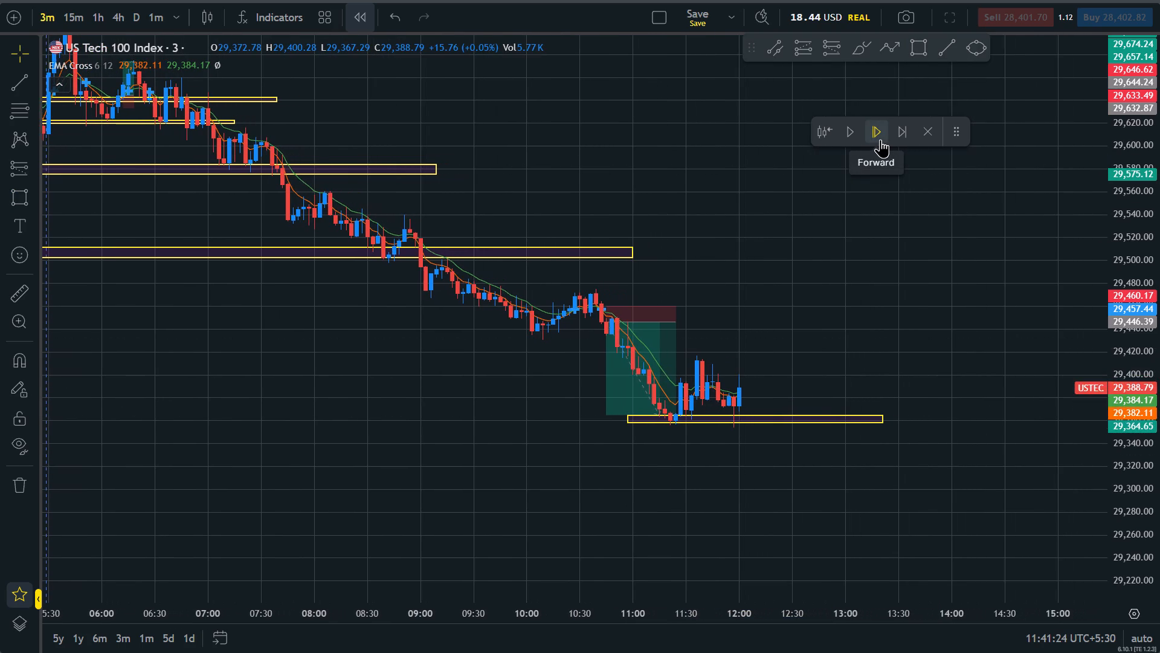
triple_click(880, 139)
triple_click(880, 139)
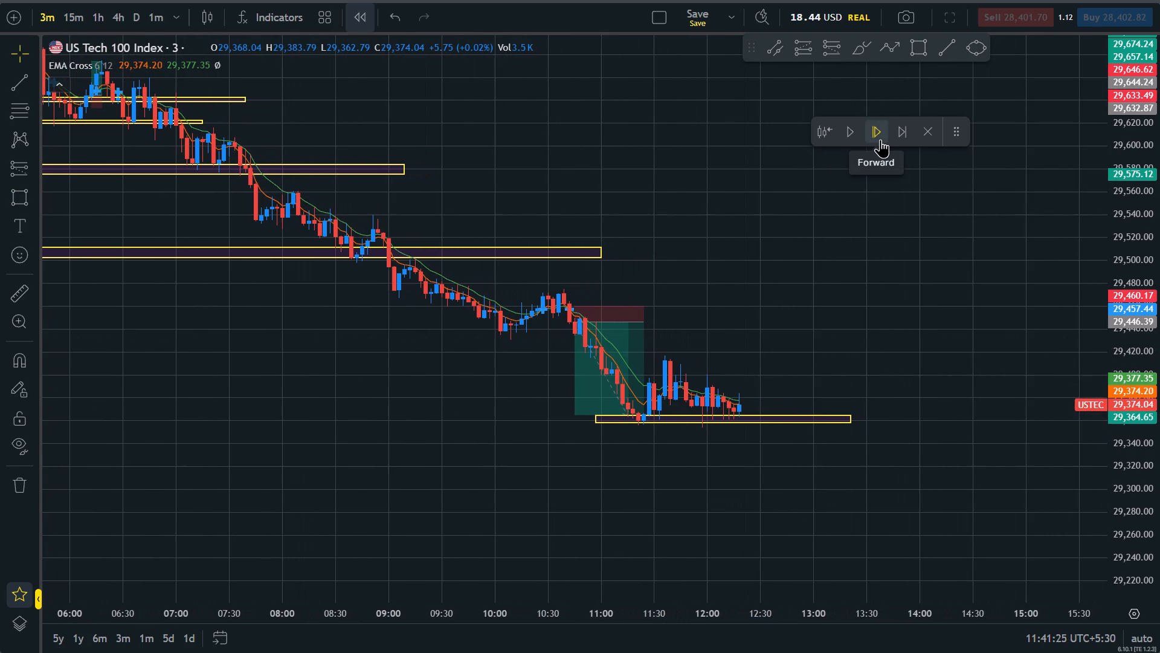
triple_click(880, 139)
triple_click(880, 139)
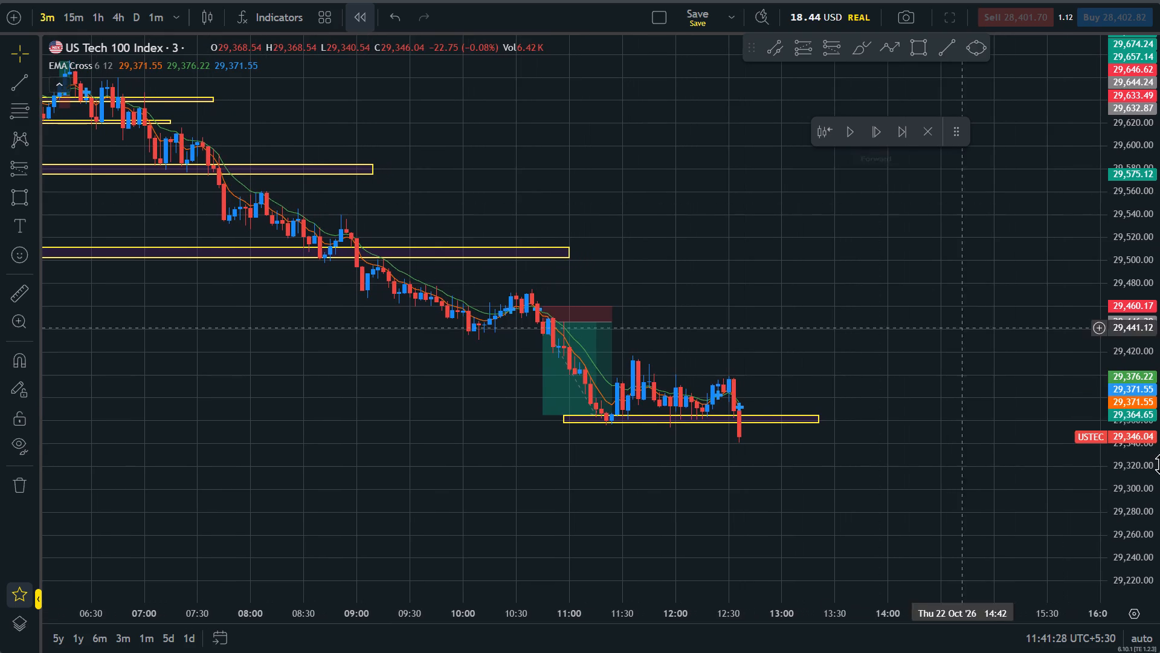
Advance the replay candle by candle to about 14:21, through the break below the swing-low zone and its retests.
drag(1159, 437, 1101, 144)
drag(881, 453, 854, 303)
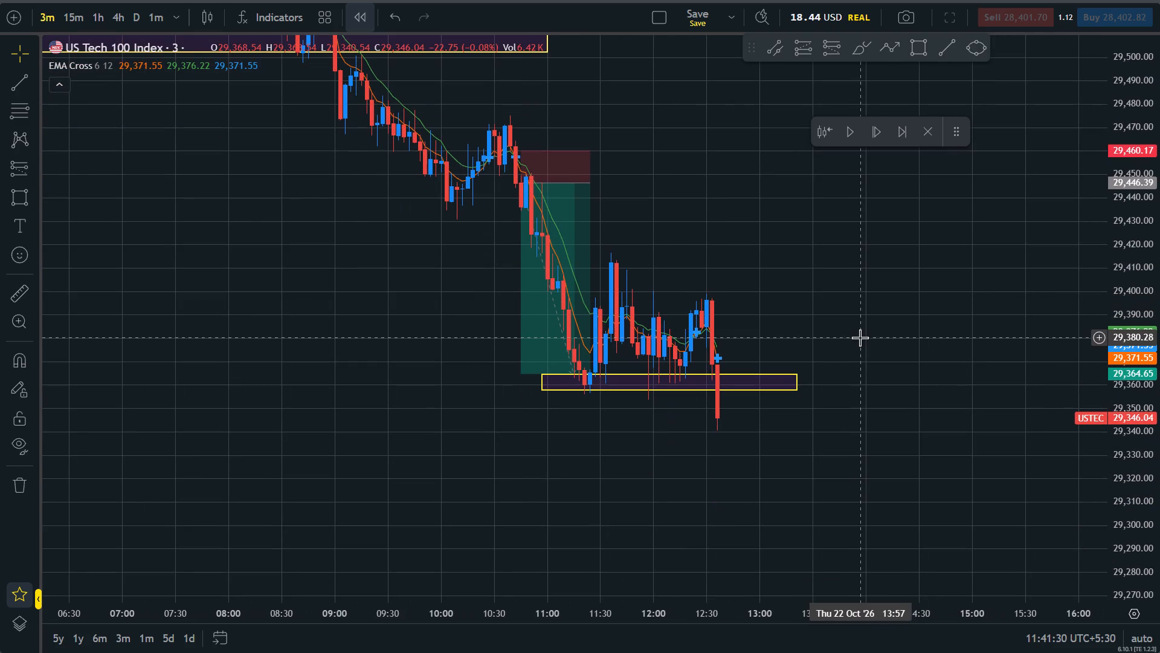
click(716, 456)
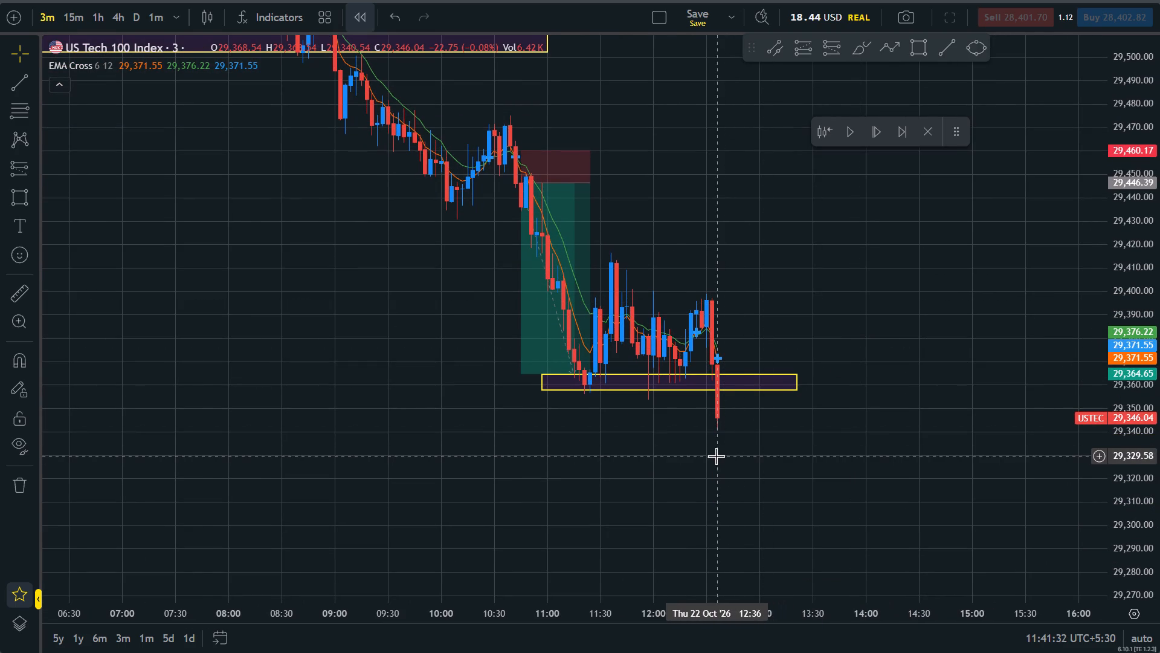
scroll(735, 452, up, 1)
triple_click(873, 129)
triple_click(873, 129)
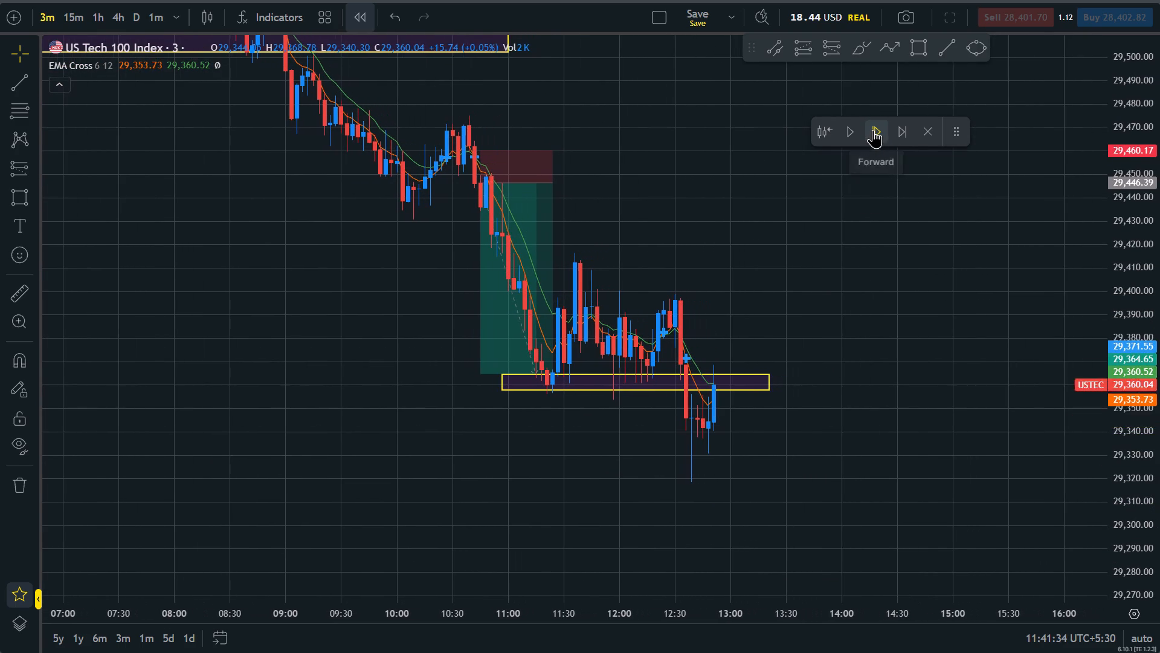
triple_click(873, 129)
triple_click(873, 129)
click(873, 129)
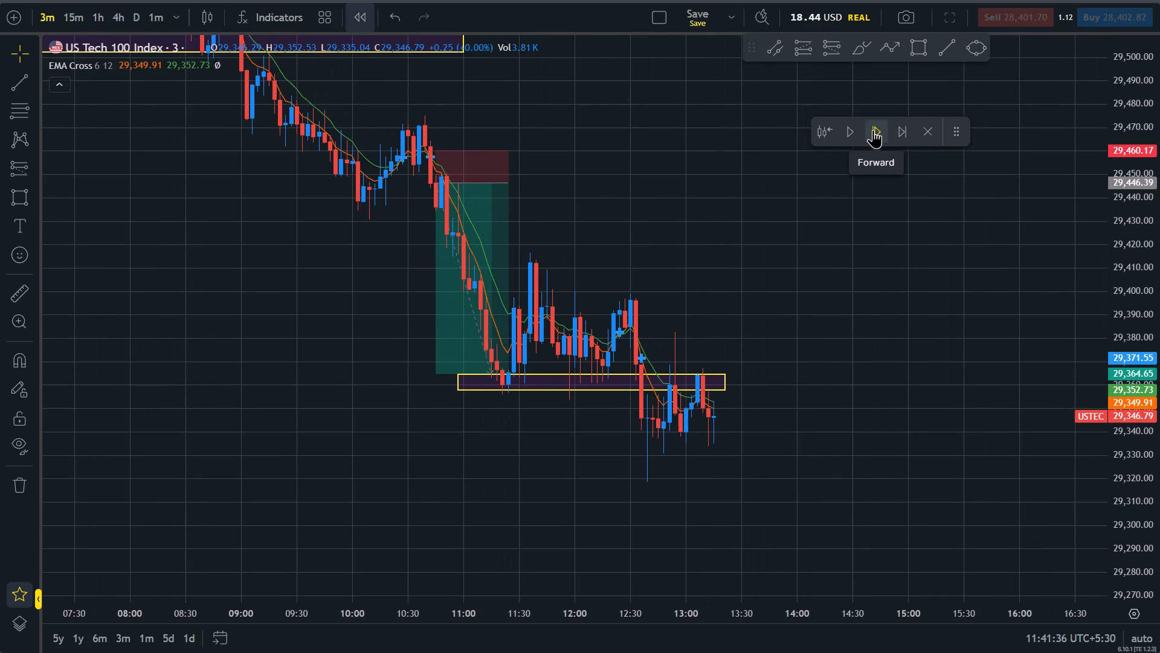
double_click(873, 129)
triple_click(870, 125)
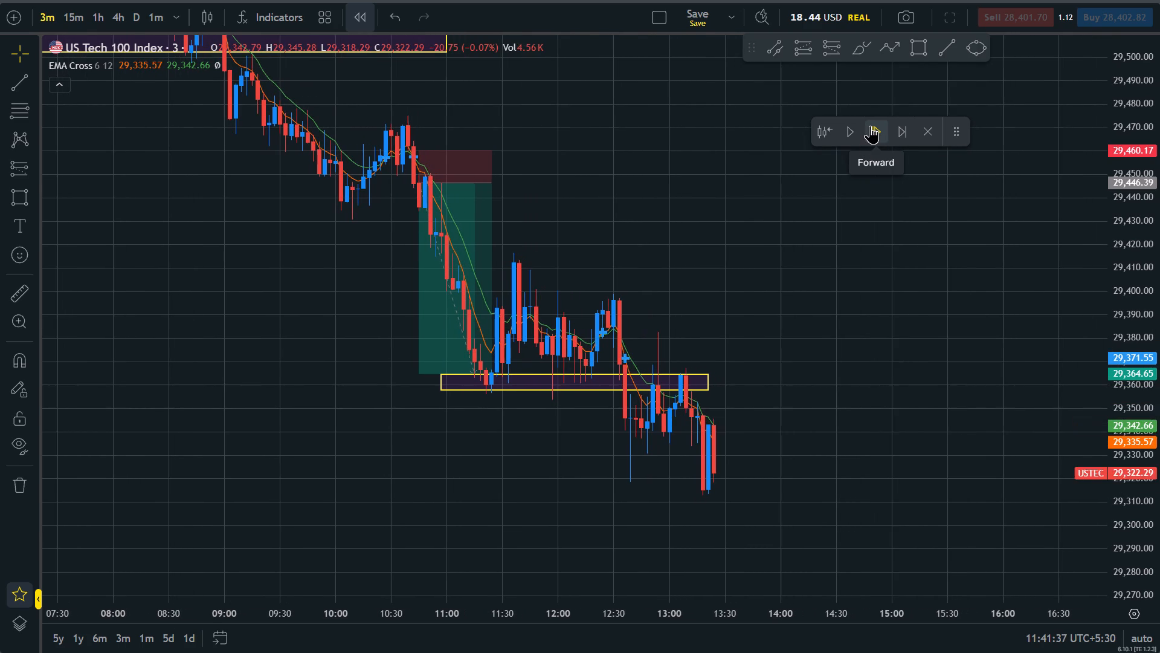
double_click(870, 125)
triple_click(870, 125)
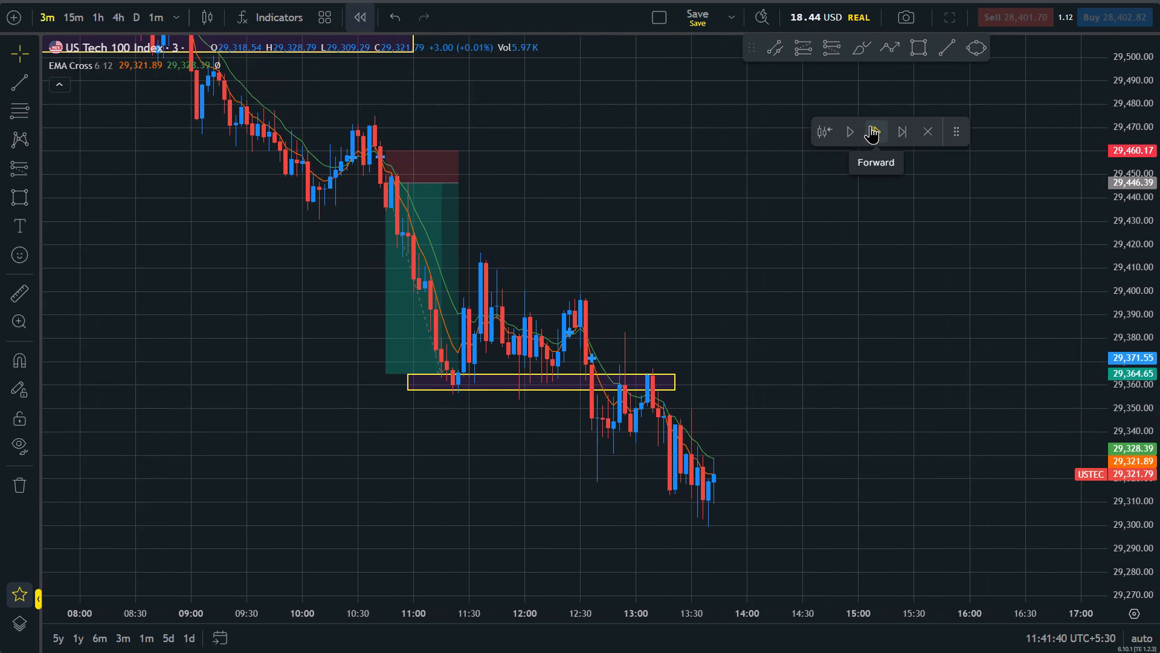
triple_click(870, 125)
triple_click(870, 125)
click(870, 125)
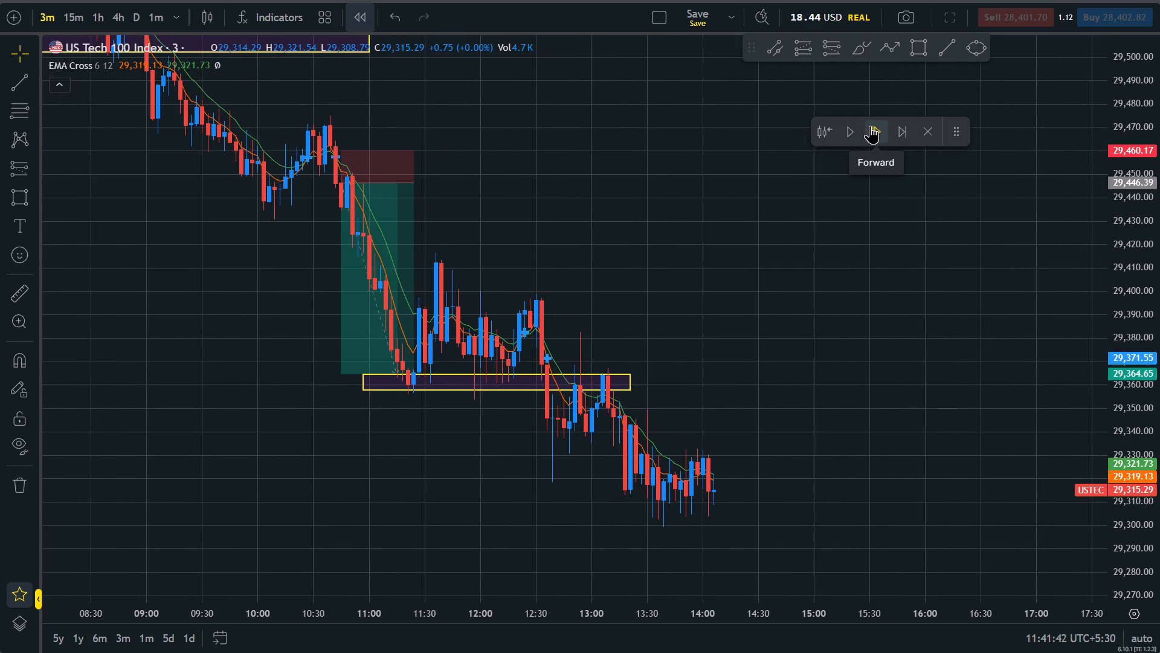
triple_click(870, 125)
double_click(870, 125)
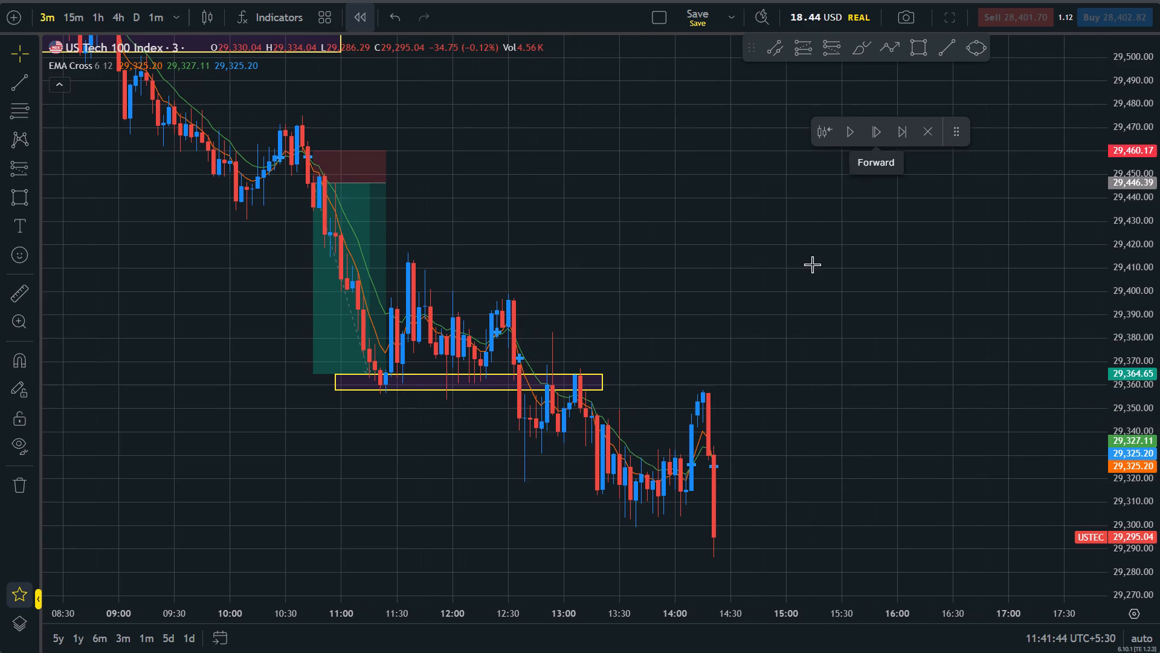
Extend the end of the swing-low rectangle zone at 29,358–29,365 to about 14:45.
drag(600, 382, 756, 389)
Place a short position on the 14:21 candle with entry at about 29,329.25 and its stop tightened to about 29,346.05.
drag(761, 482, 791, 366)
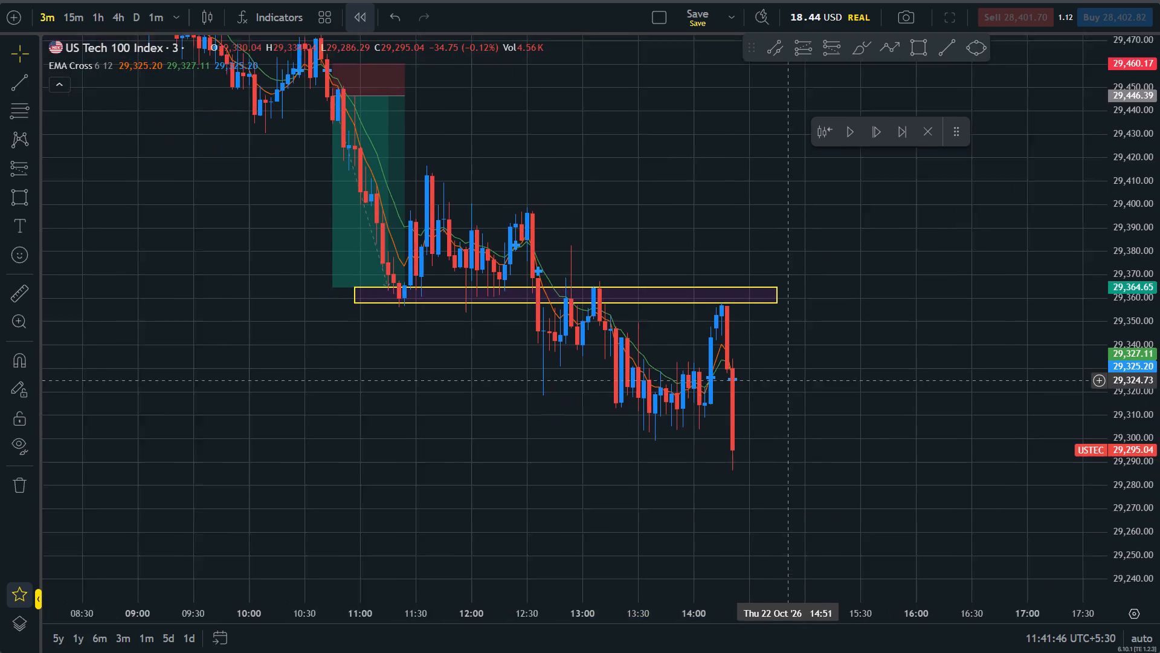
drag(791, 366, 793, 362)
scroll(793, 362, up, 2)
click(834, 48)
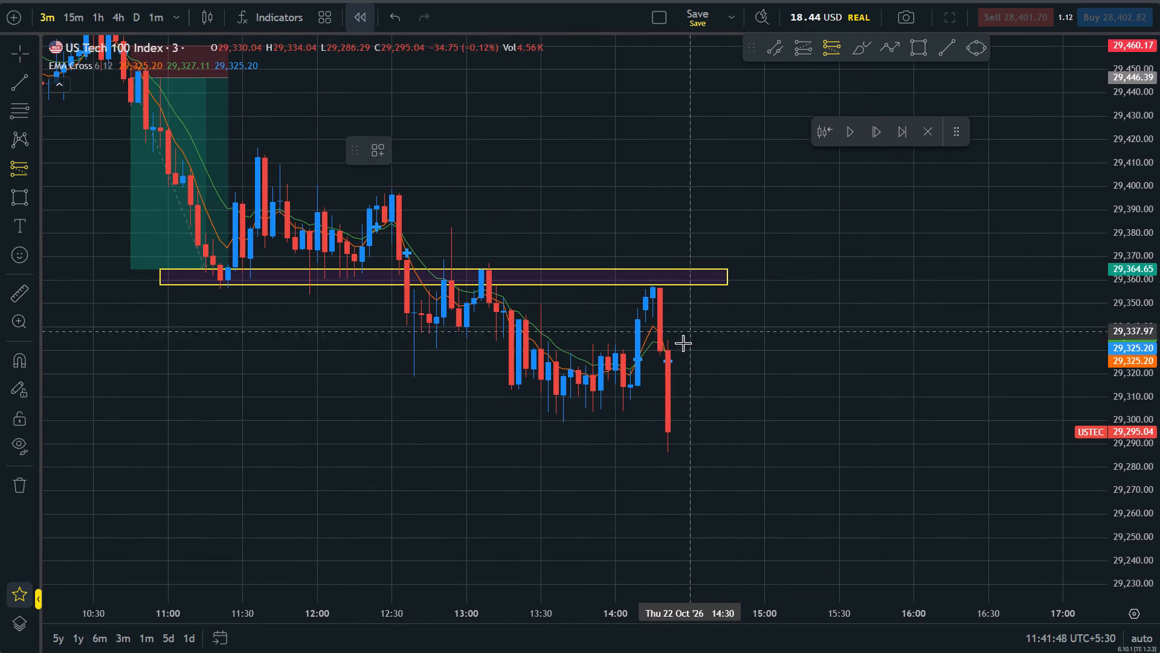
click(668, 352)
drag(669, 266, 671, 306)
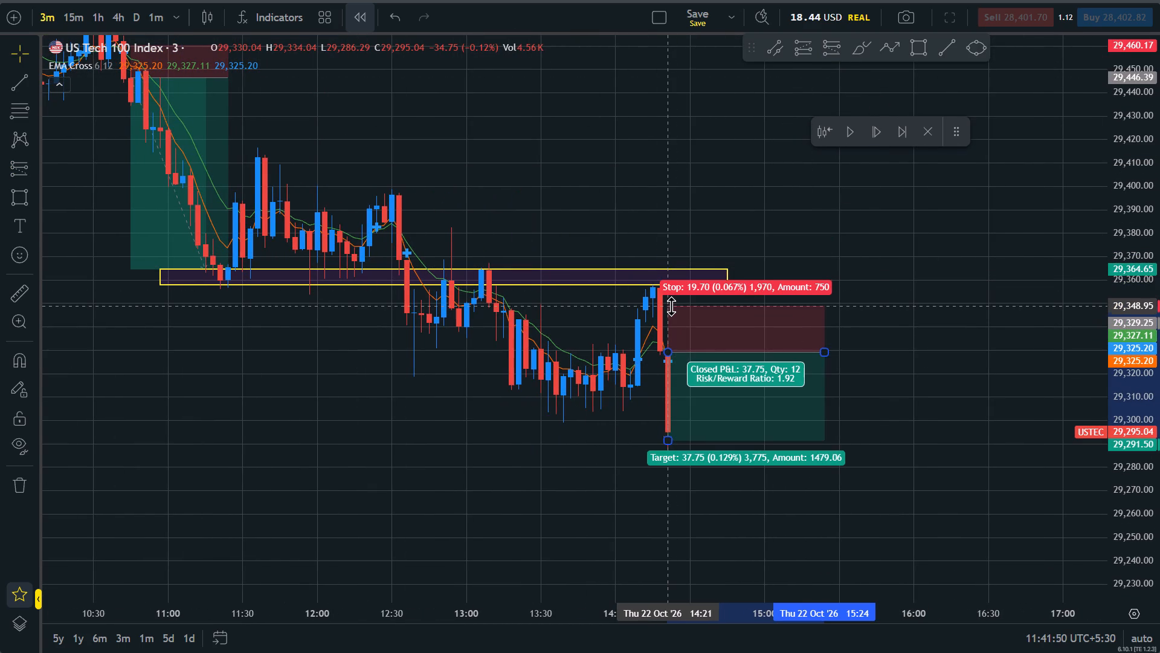
drag(671, 306, 674, 313)
Advance the replay candle by candle to about 14:45 to play out the short position.
drag(912, 392, 912, 381)
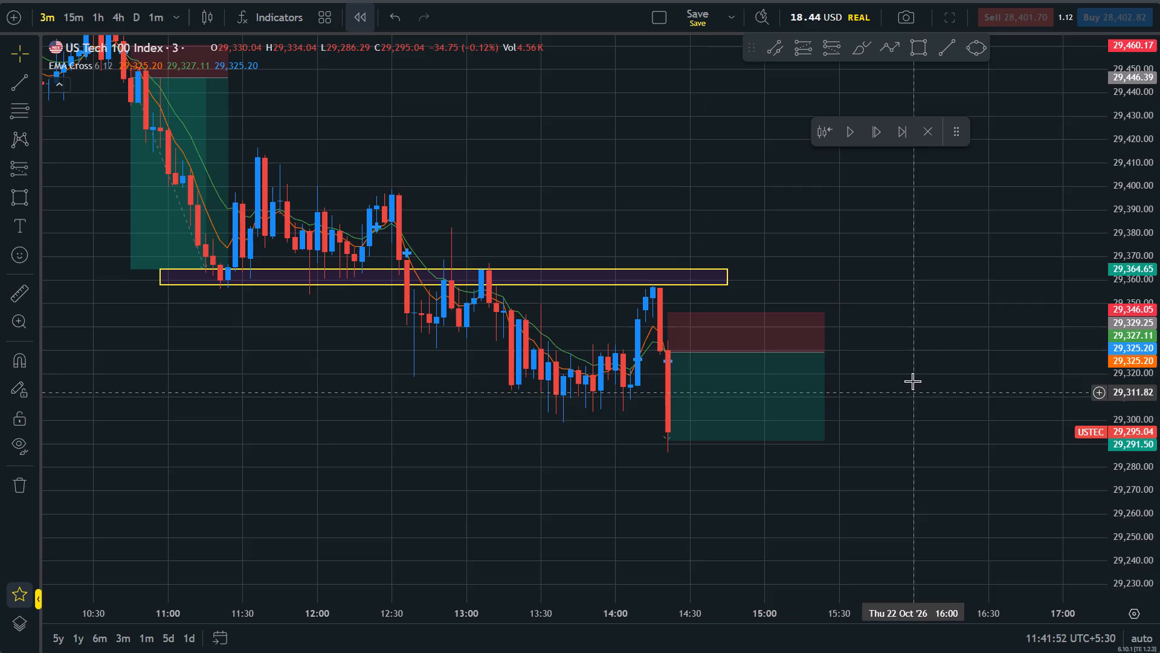
drag(912, 381, 910, 334)
scroll(1016, 385, down, 5)
scroll(1012, 374, up, 3)
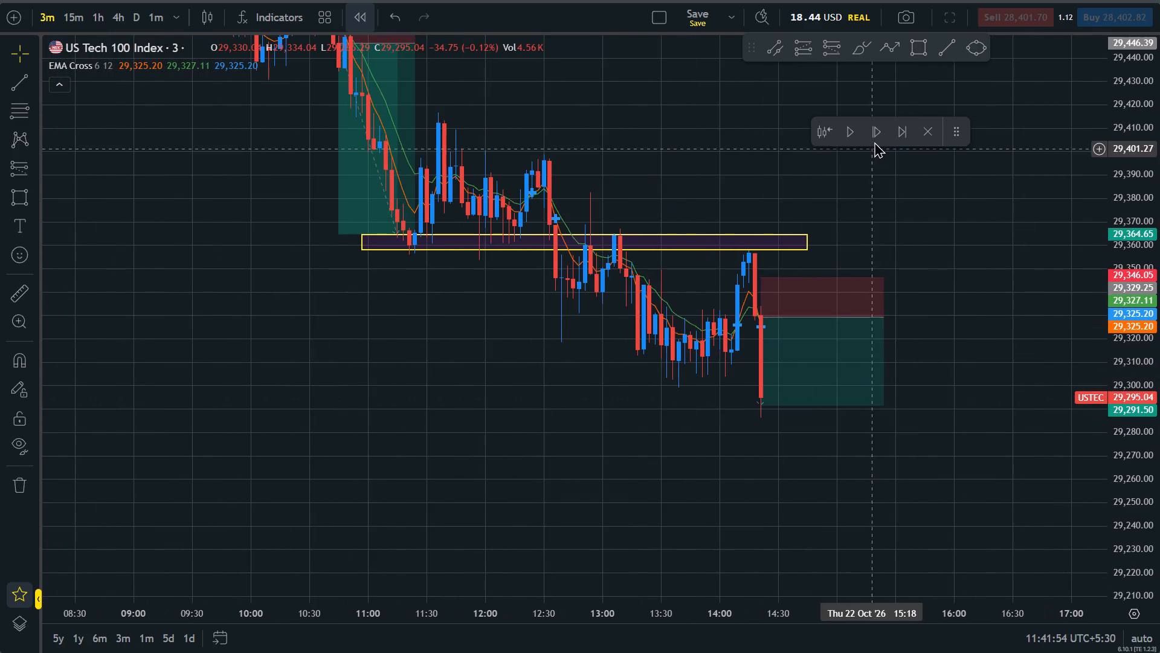
click(880, 130)
triple_click(882, 130)
triple_click(882, 130)
click(882, 130)
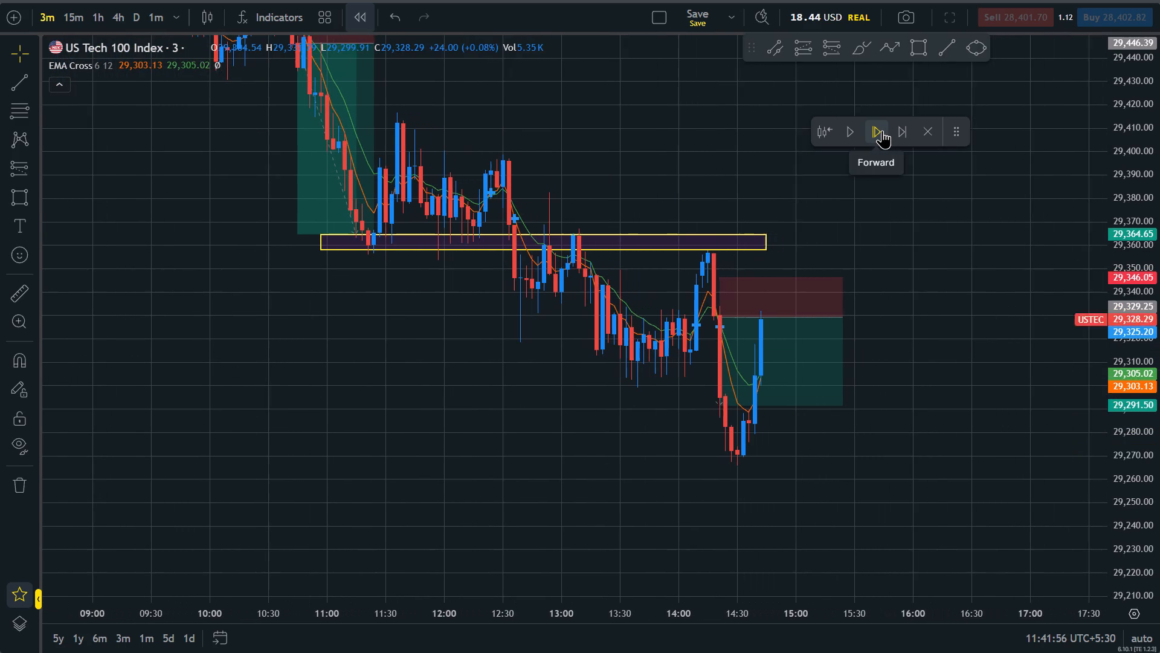
Extend the short position's target down to about 29,270.80 and shorten its time span to end around 14:33.
drag(708, 407, 713, 455)
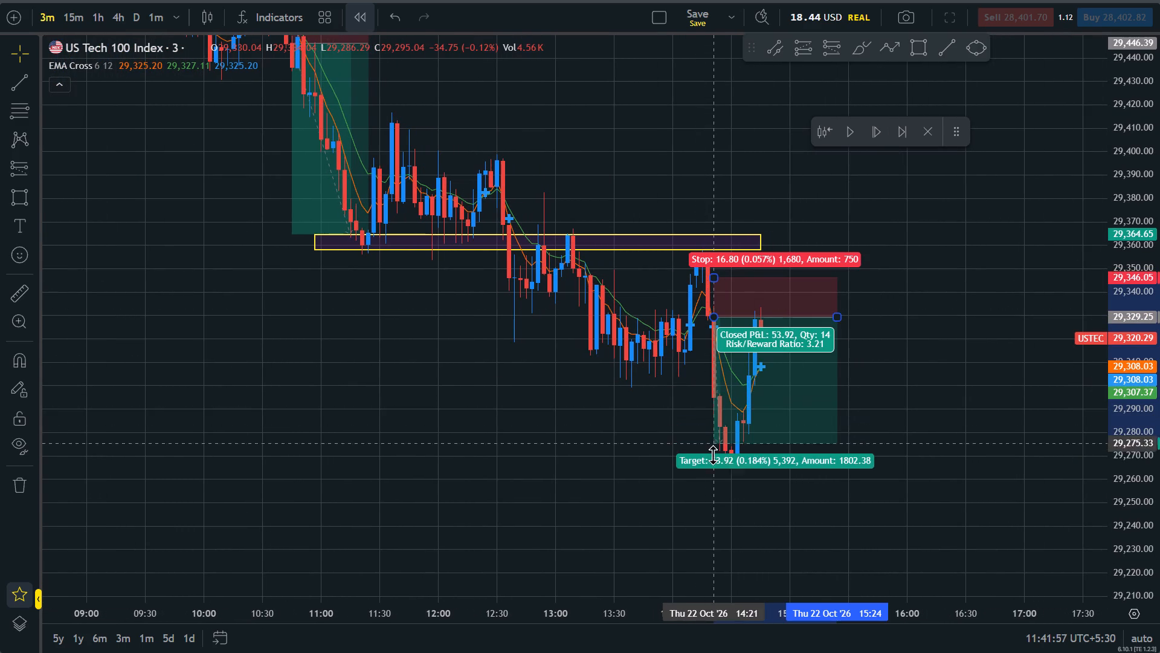
drag(713, 455, 715, 453)
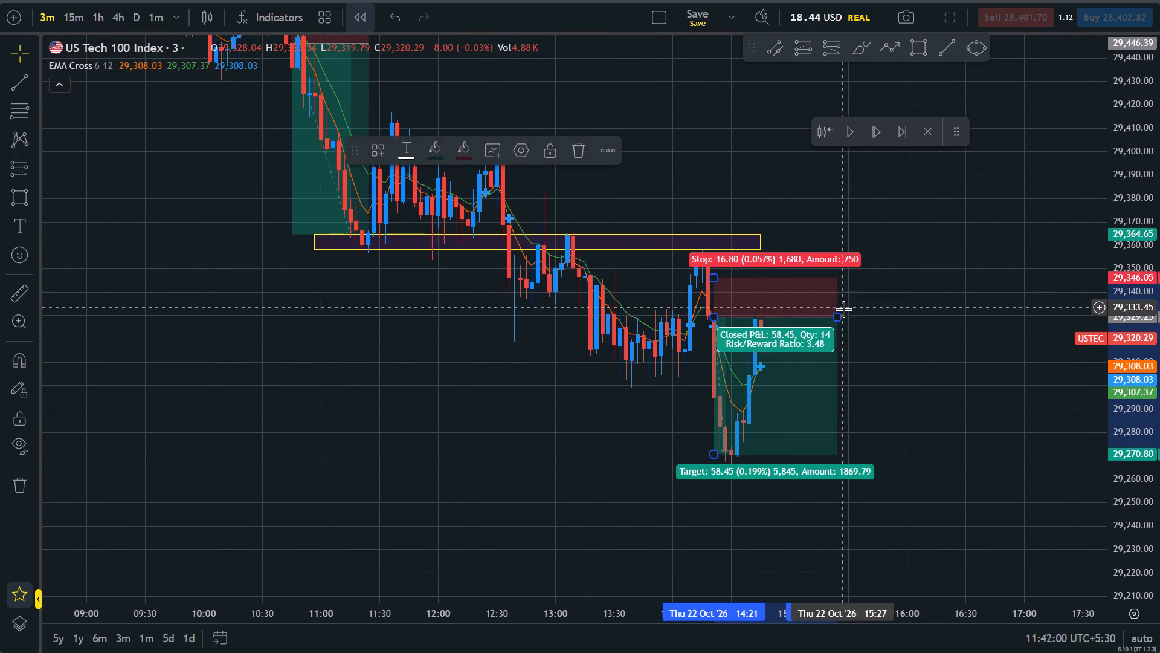
drag(839, 316, 739, 308)
Examine the price history of the previous days for levels and structure near the current price.
drag(881, 406, 898, 412)
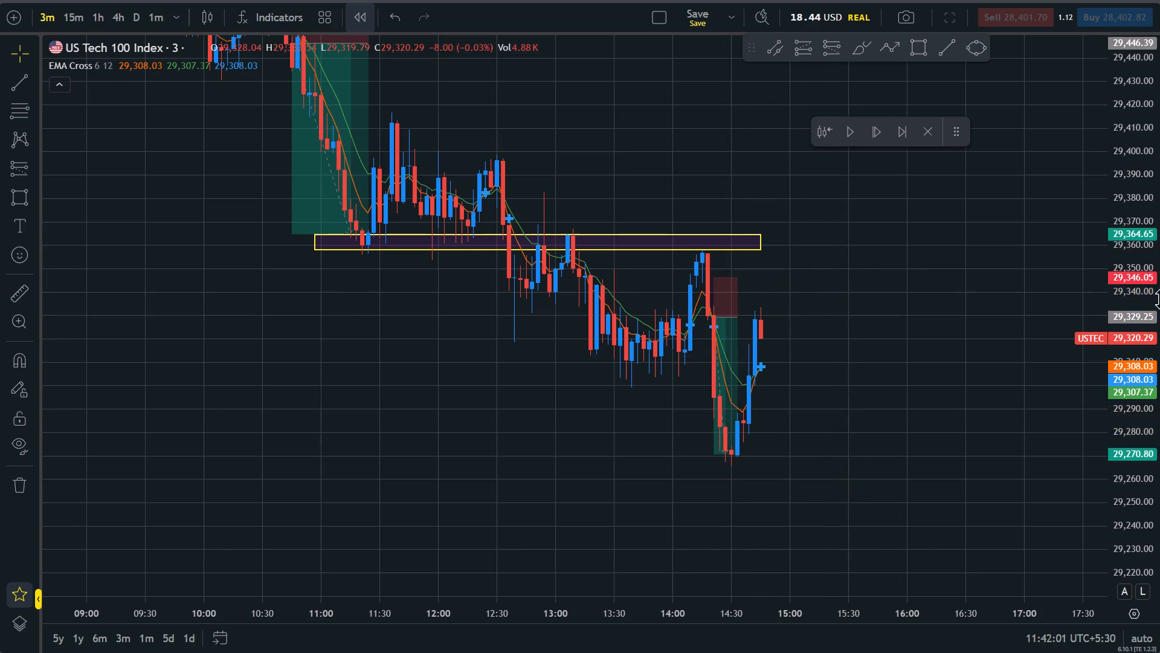
drag(1159, 296, 1159, 425)
scroll(993, 465, down, 20)
scroll(993, 465, down, 2)
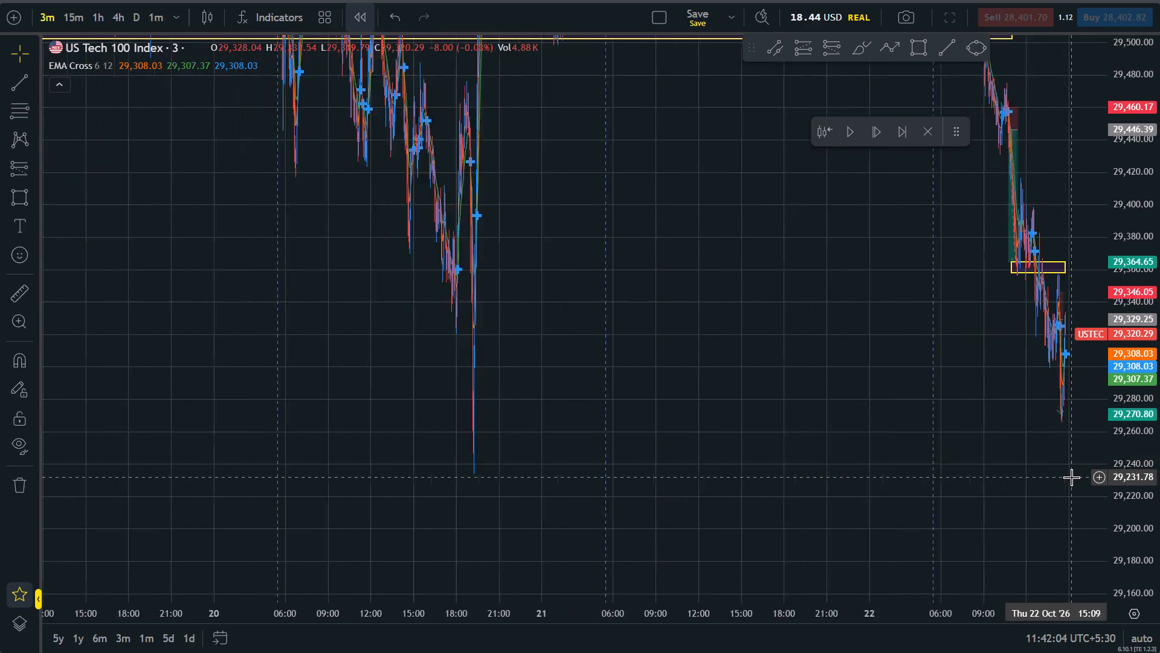
scroll(1071, 477, down, 3)
drag(1159, 290, 1157, 593)
scroll(1086, 524, up, 4)
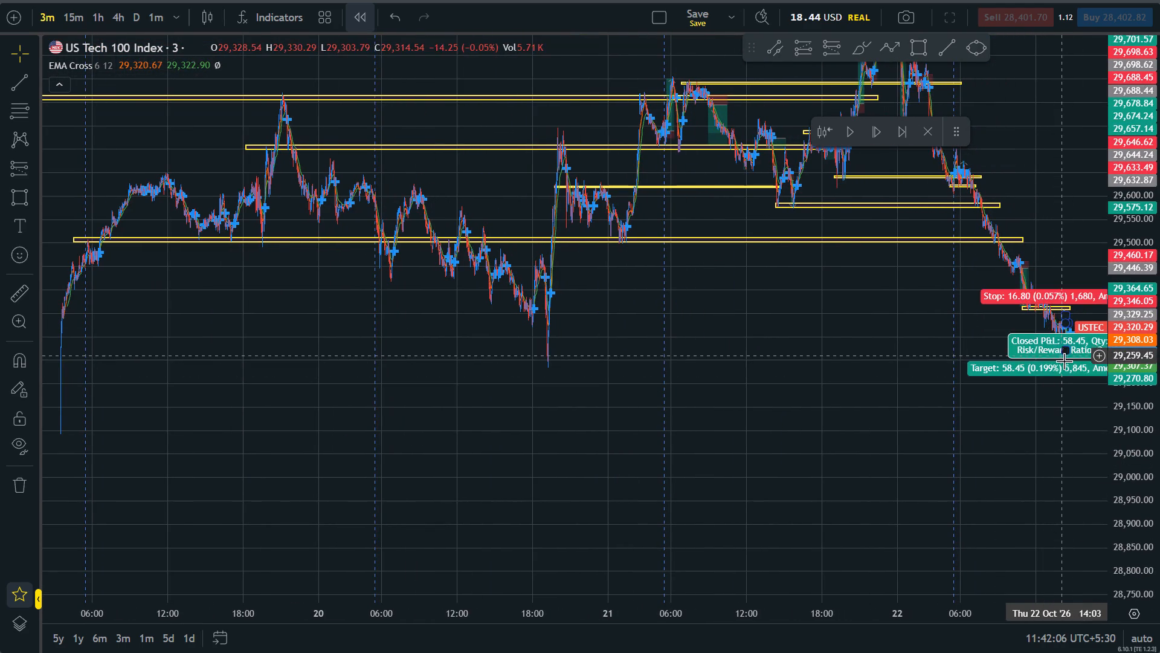
scroll(1068, 363, up, 6)
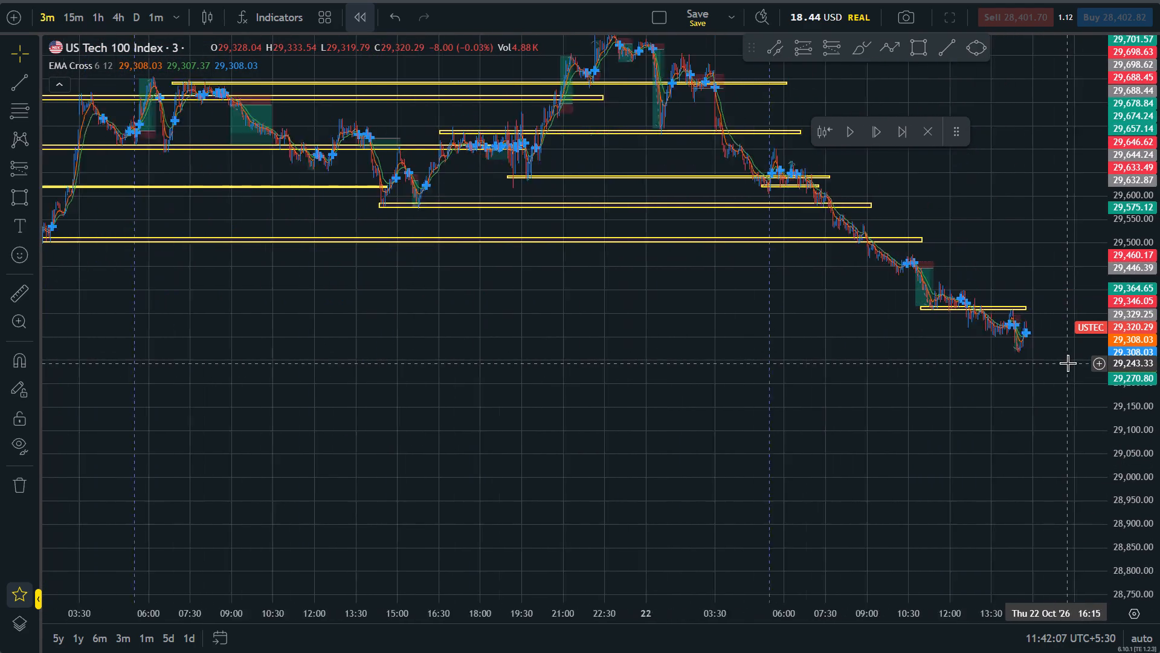
scroll(1068, 363, up, 9)
drag(1159, 448, 1128, 0)
drag(1159, 419, 1141, 19)
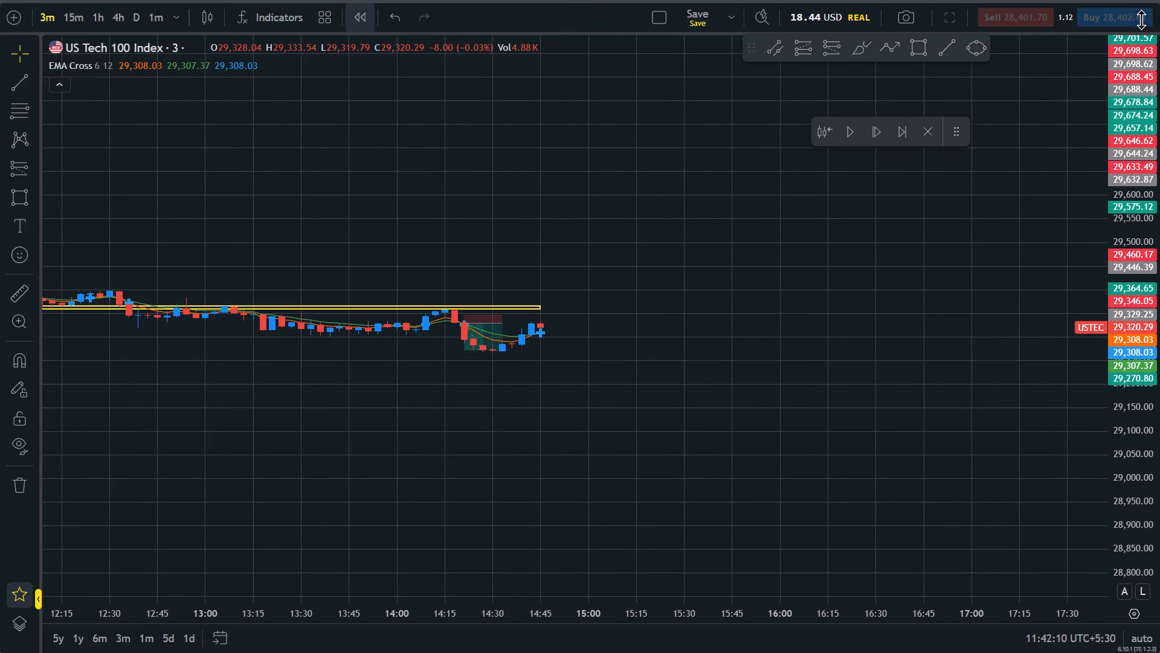
drag(1141, 19, 1135, 0)
drag(1159, 394, 1134, 0)
click(923, 297)
Advance the replay candle by candle to about 16:03, following the move back up through the swing-low zone.
click(869, 144)
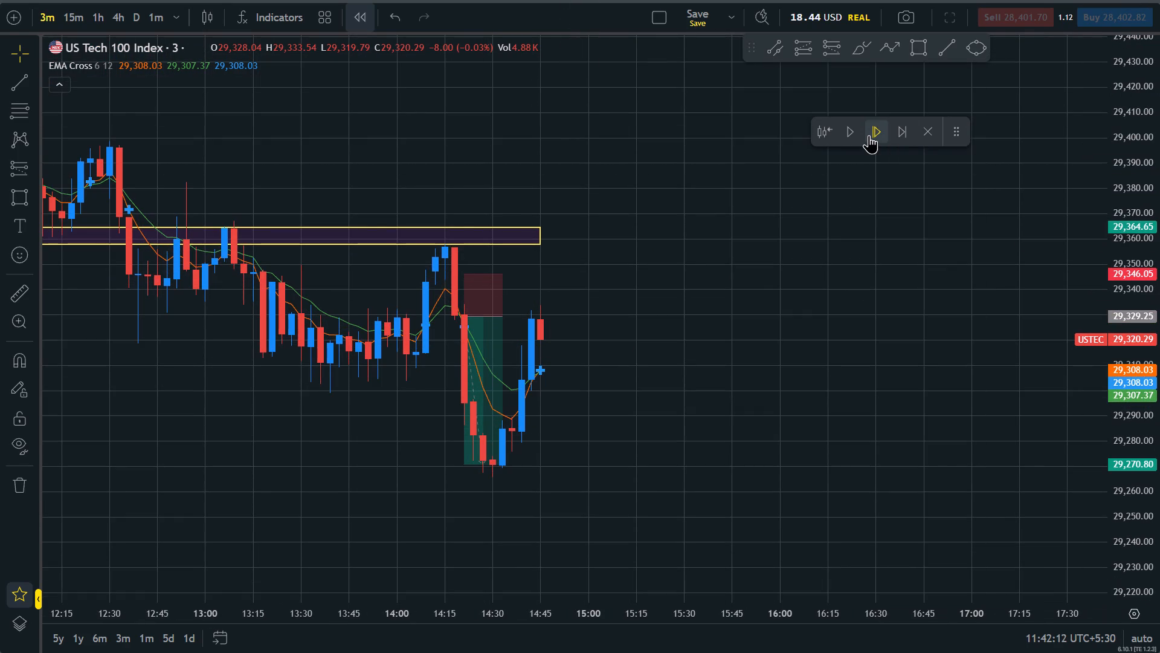
triple_click(869, 134)
click(869, 134)
triple_click(869, 134)
triple_click(869, 134)
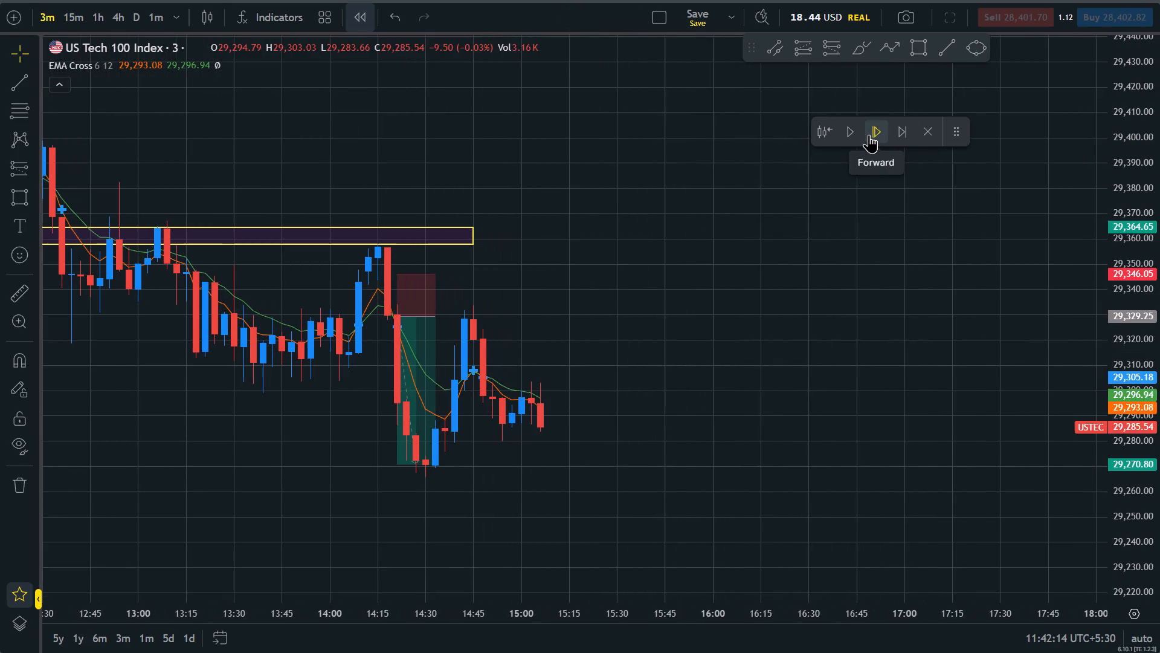
triple_click(869, 134)
click(869, 134)
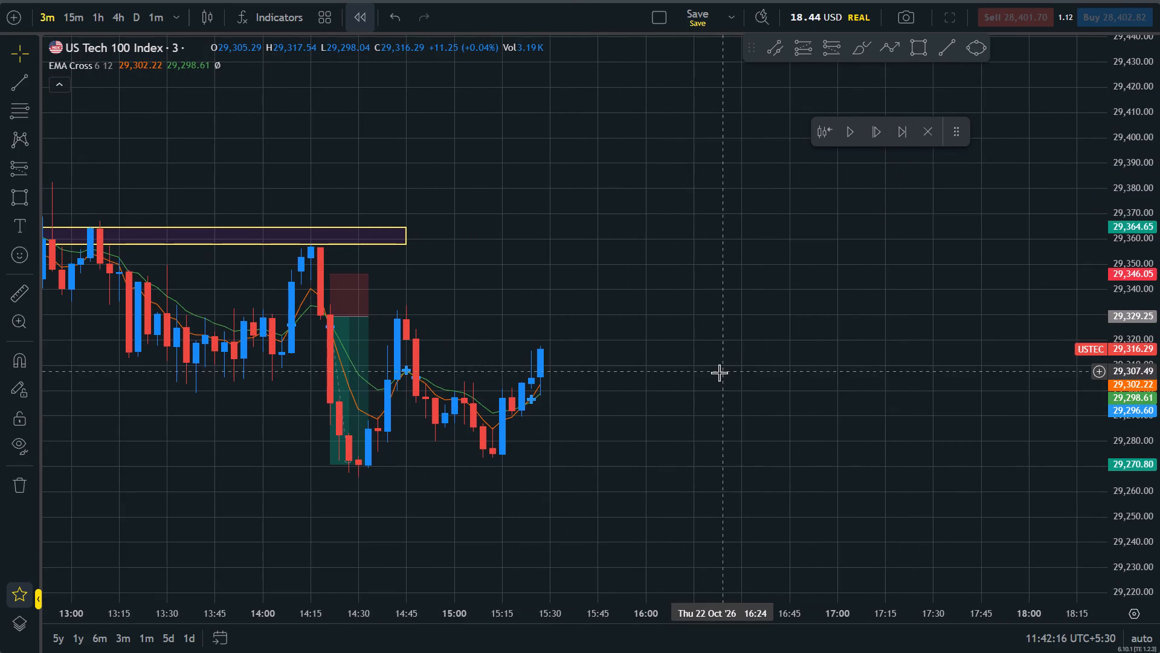
drag(665, 396, 709, 379)
scroll(823, 383, down, 8)
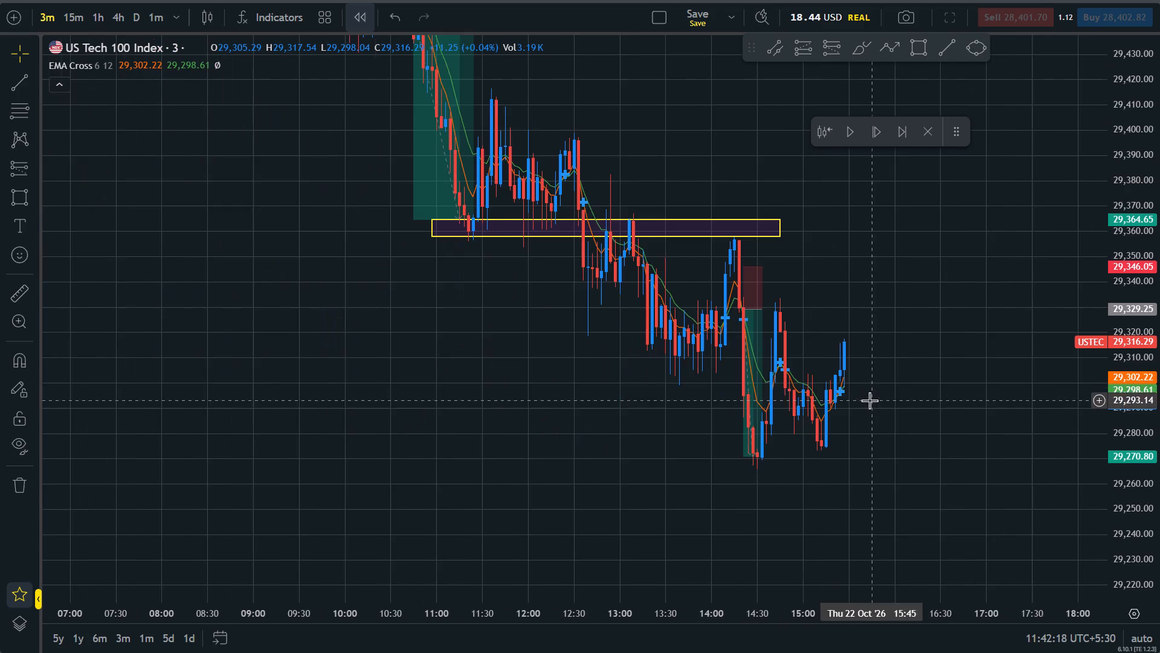
drag(1159, 247, 1118, 400)
scroll(976, 479, up, 4)
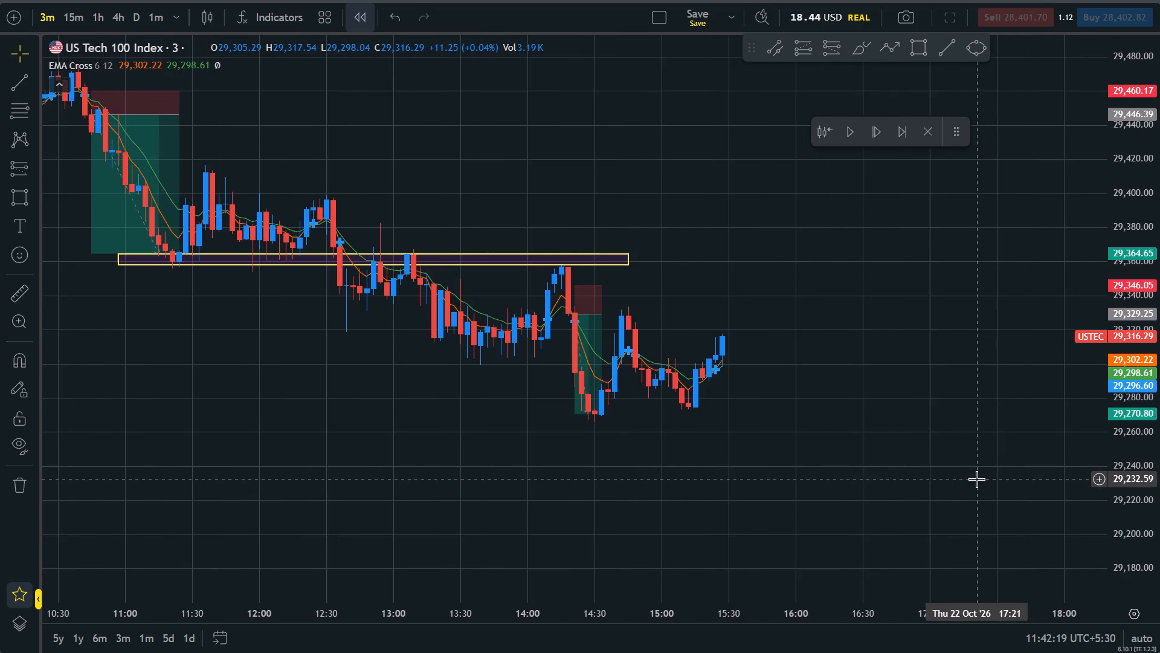
triple_click(873, 138)
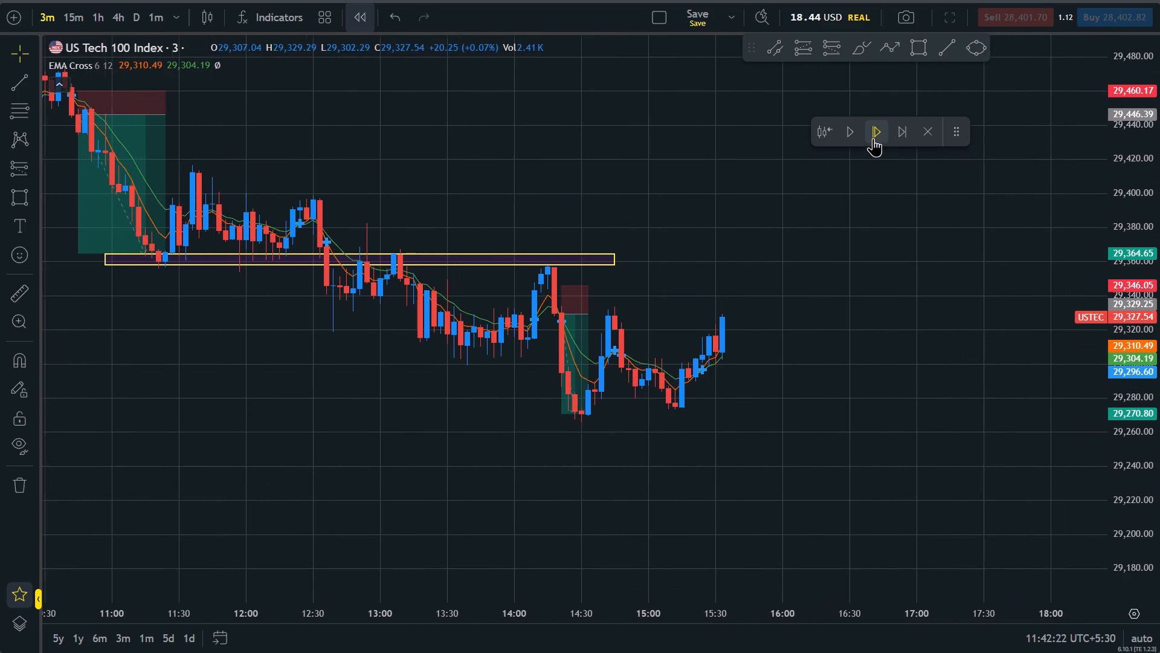
triple_click(873, 138)
triple_click(873, 138)
triple_click(873, 138)
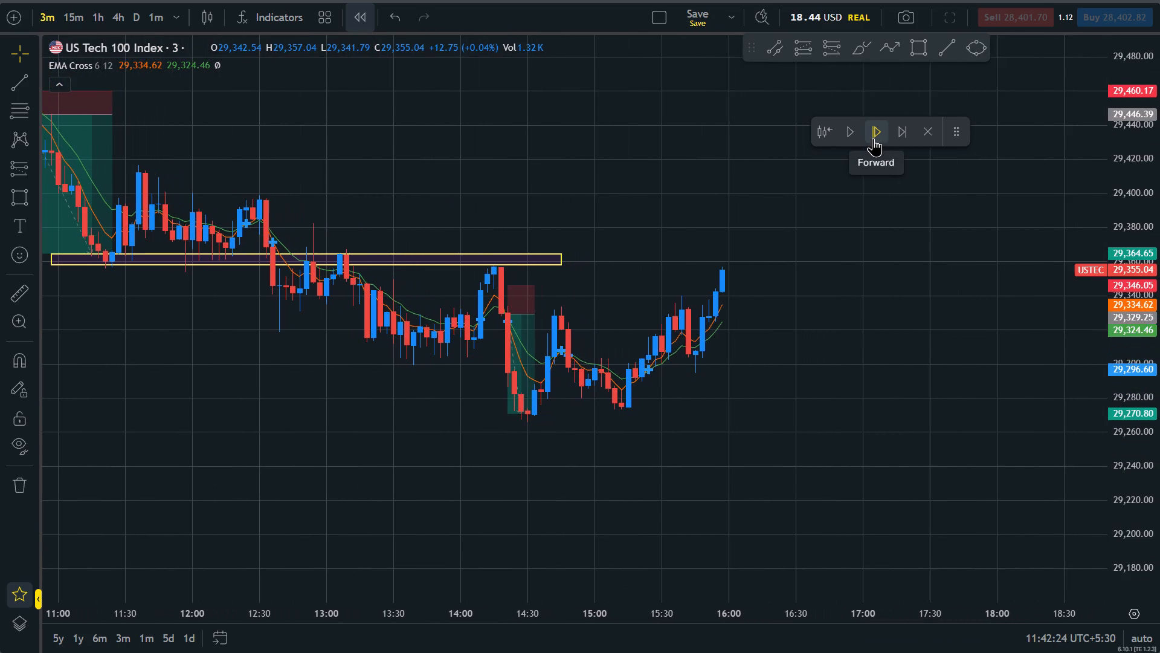
Extend the swing-low zone's end to about 17:27, with its upper edge at about 29,366.
drag(796, 284, 776, 360)
drag(537, 299, 884, 272)
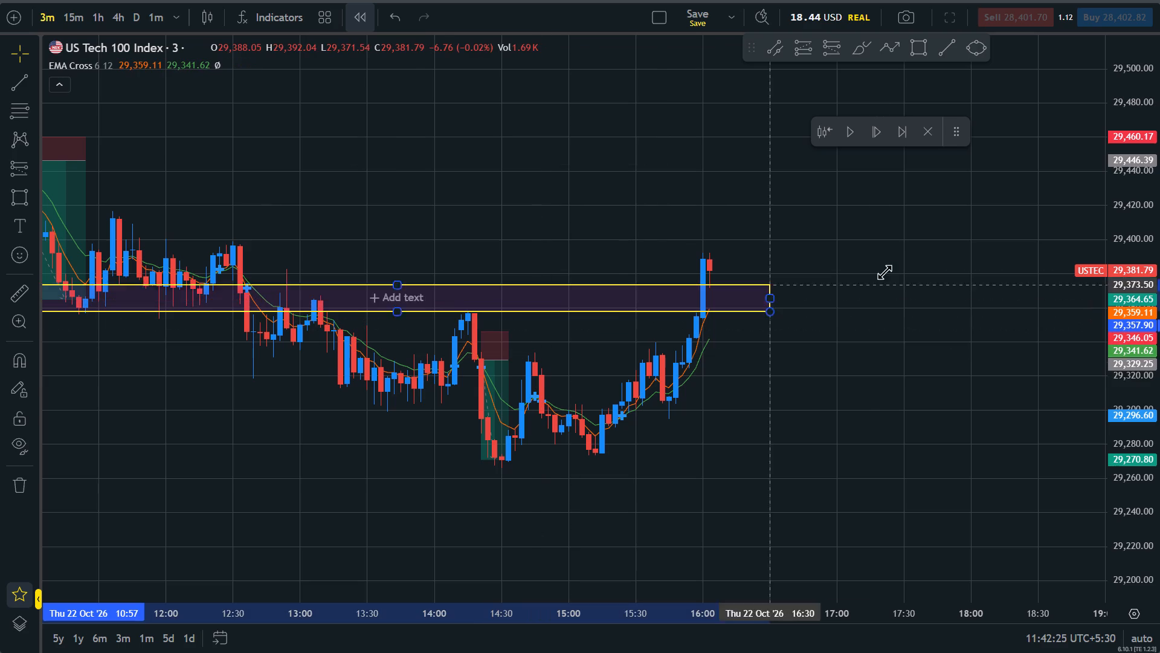
drag(884, 272, 897, 296)
Advance the replay candle by candle to about 16:21, as price comes back down to the zone.
drag(819, 384, 845, 407)
scroll(976, 400, down, 5)
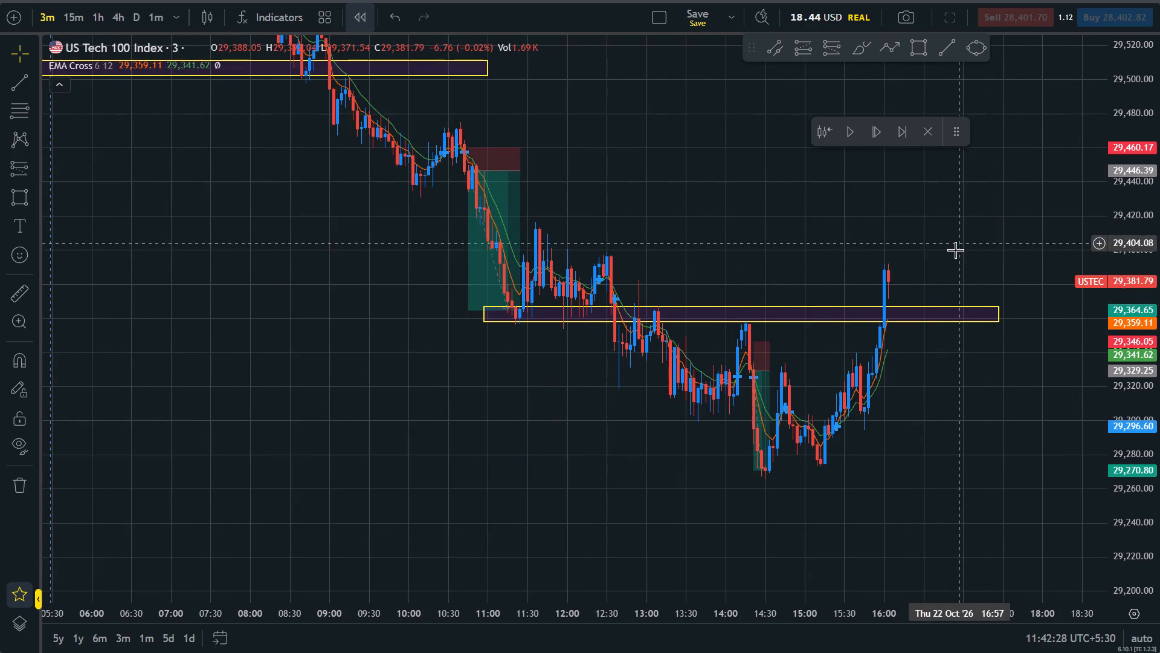
click(944, 268)
drag(947, 247, 941, 259)
scroll(941, 260, up, 2)
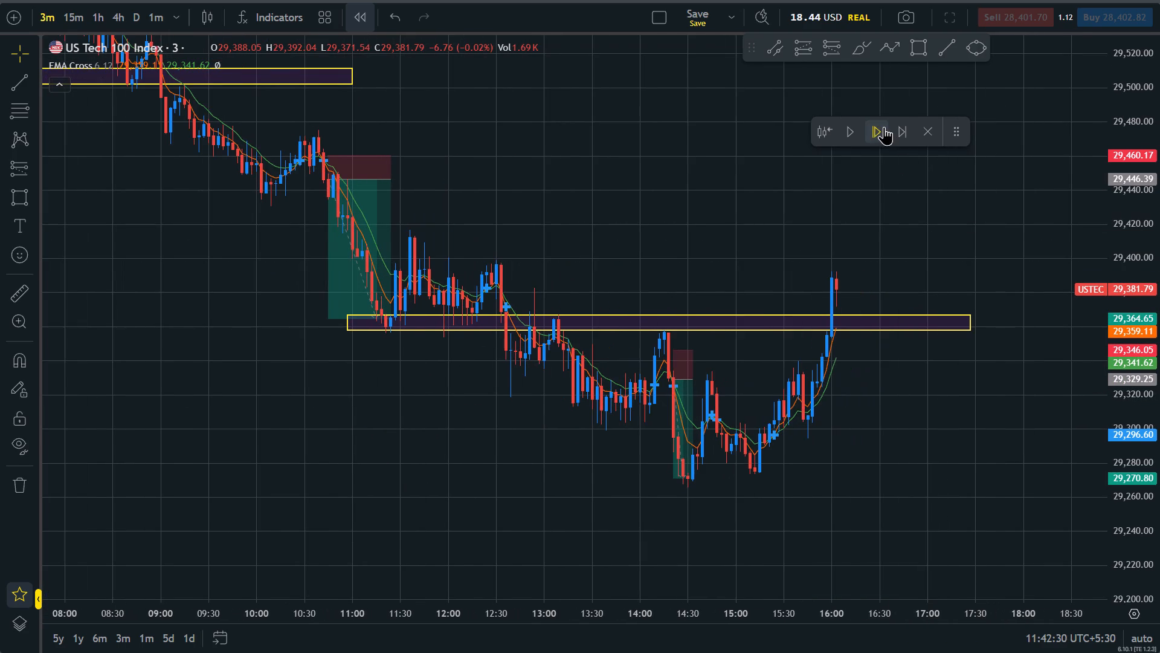
triple_click(878, 126)
click(878, 126)
double_click(878, 126)
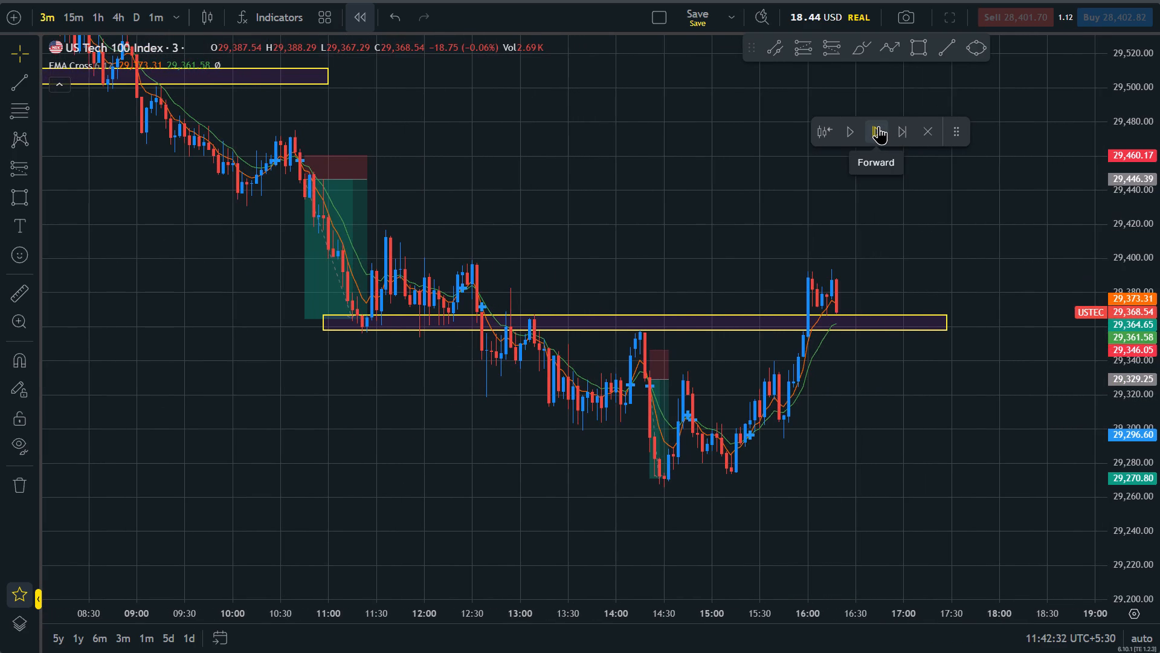
Place a short position just after the 16:21 candle, with entry at about 29,358 and stop at about 29,369.
drag(1159, 415, 1142, 215)
drag(930, 431, 885, 445)
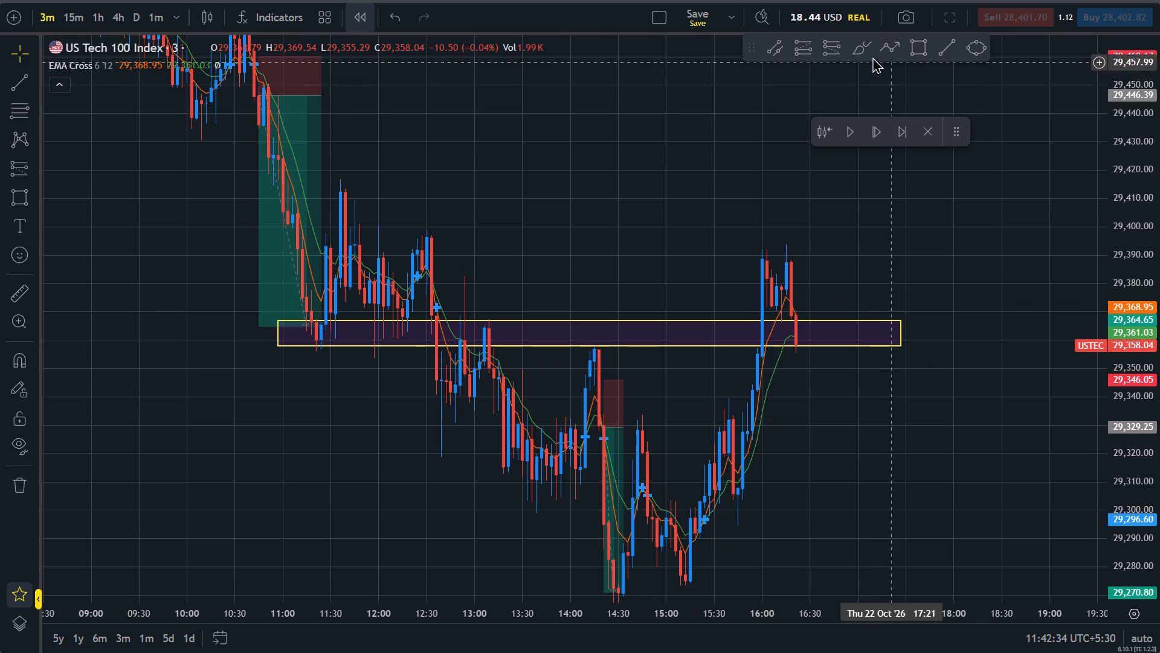
click(831, 49)
click(799, 346)
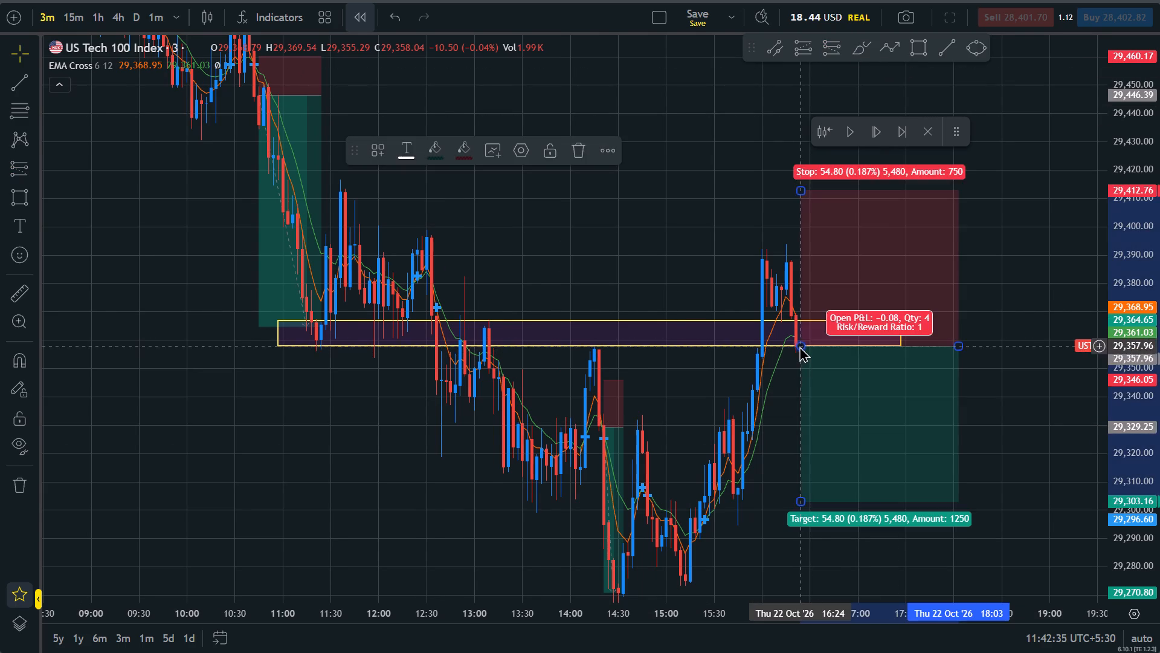
drag(780, 397, 775, 403)
drag(803, 193, 806, 304)
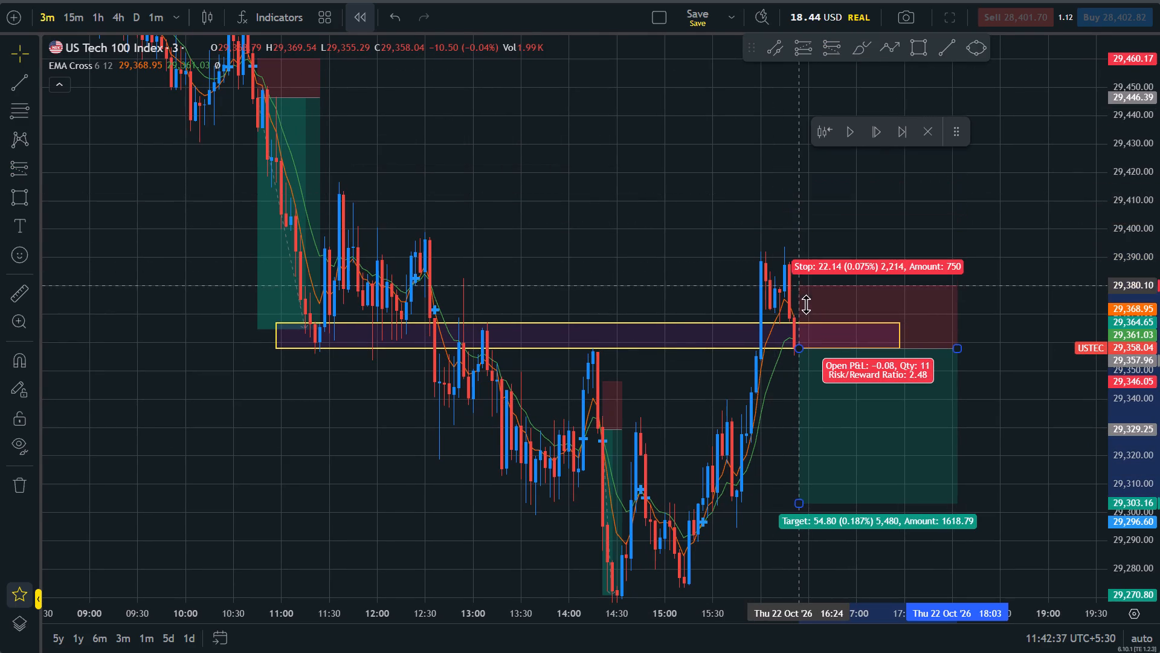
drag(806, 304, 809, 316)
drag(702, 254, 646, 148)
scroll(652, 157, up, 4)
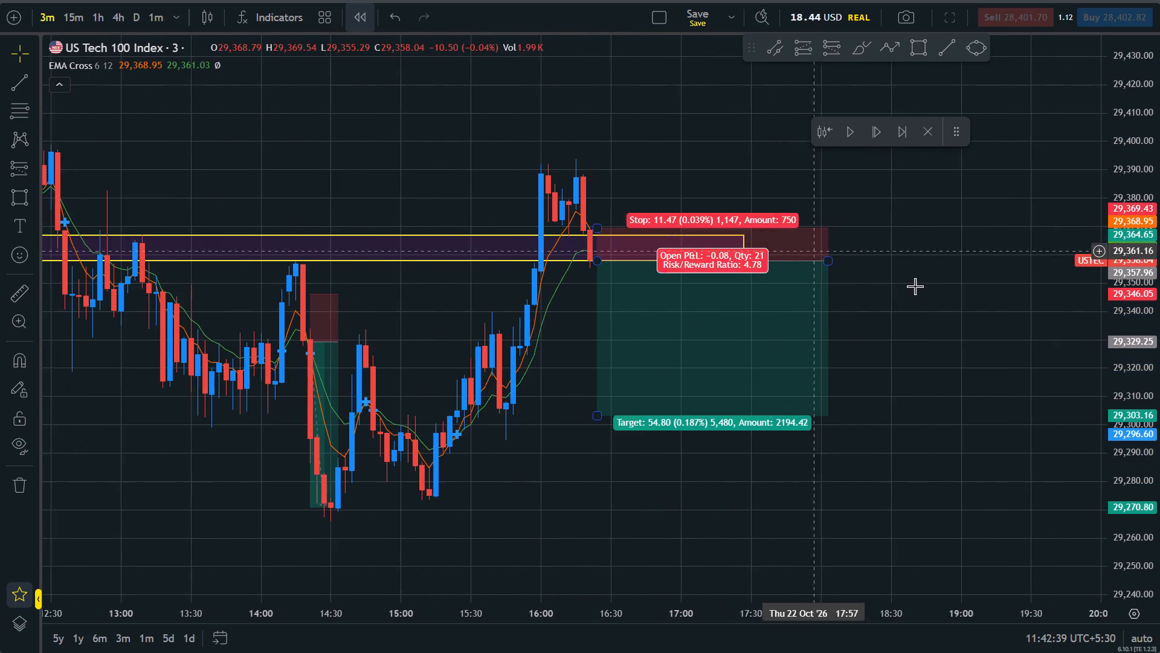
Advance the replay candle by candle to about 17:06 to play out the short trade.
drag(925, 296, 941, 360)
click(880, 122)
click(880, 129)
click(880, 129)
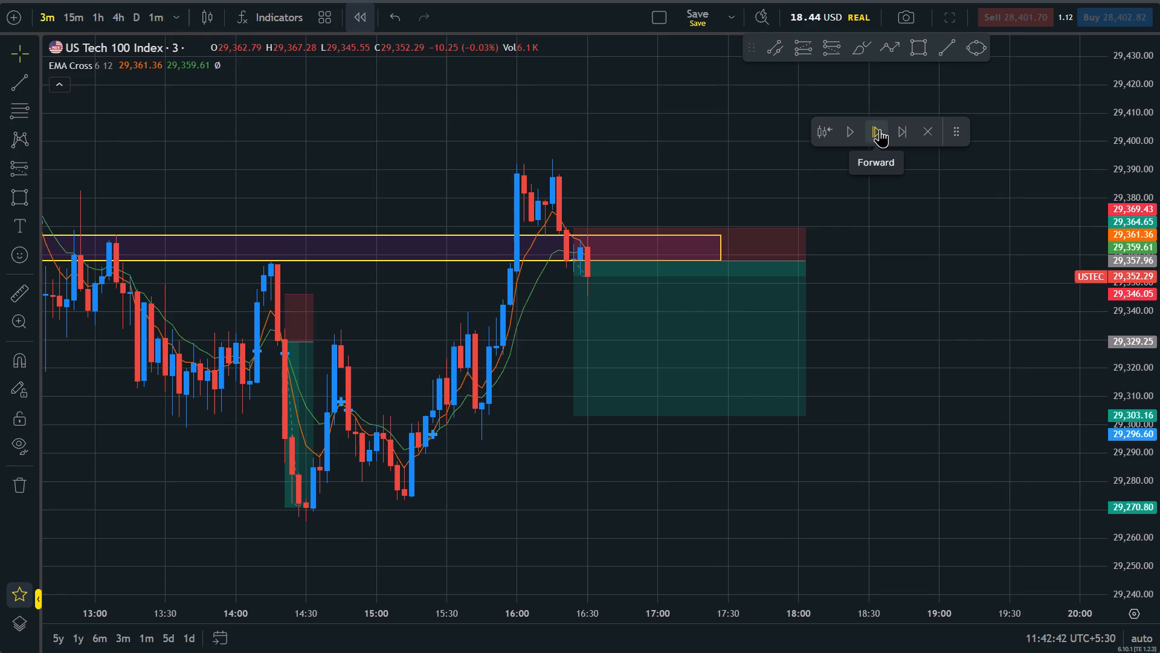
click(880, 129)
click(880, 129)
click(880, 129)
triple_click(880, 129)
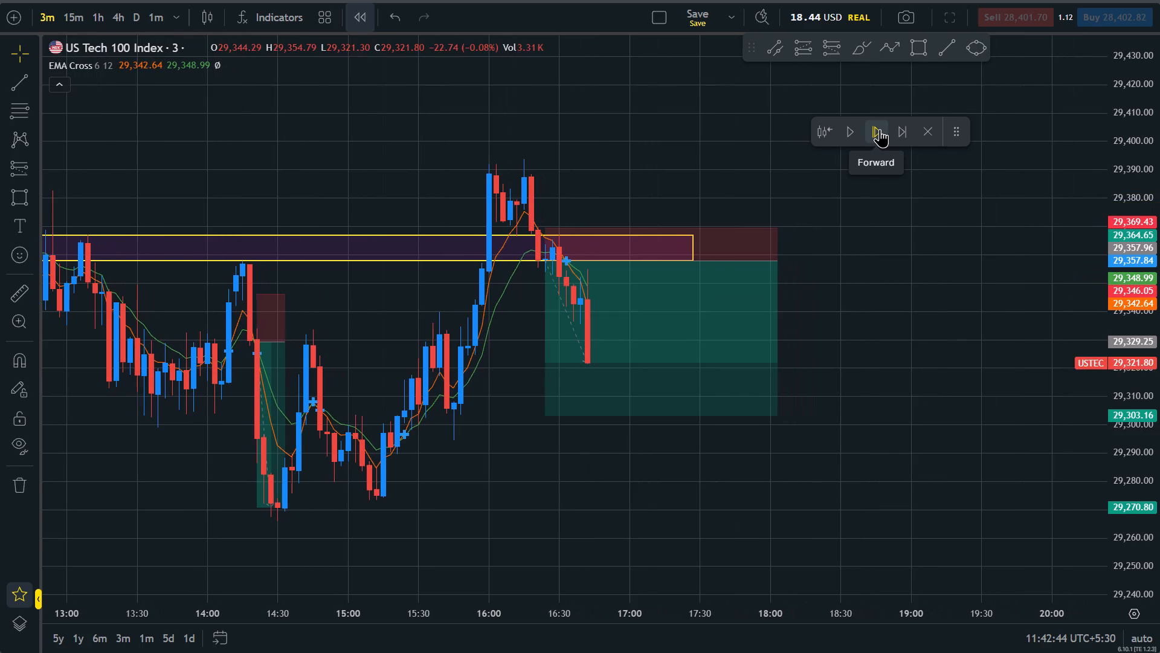
triple_click(880, 129)
triple_click(880, 129)
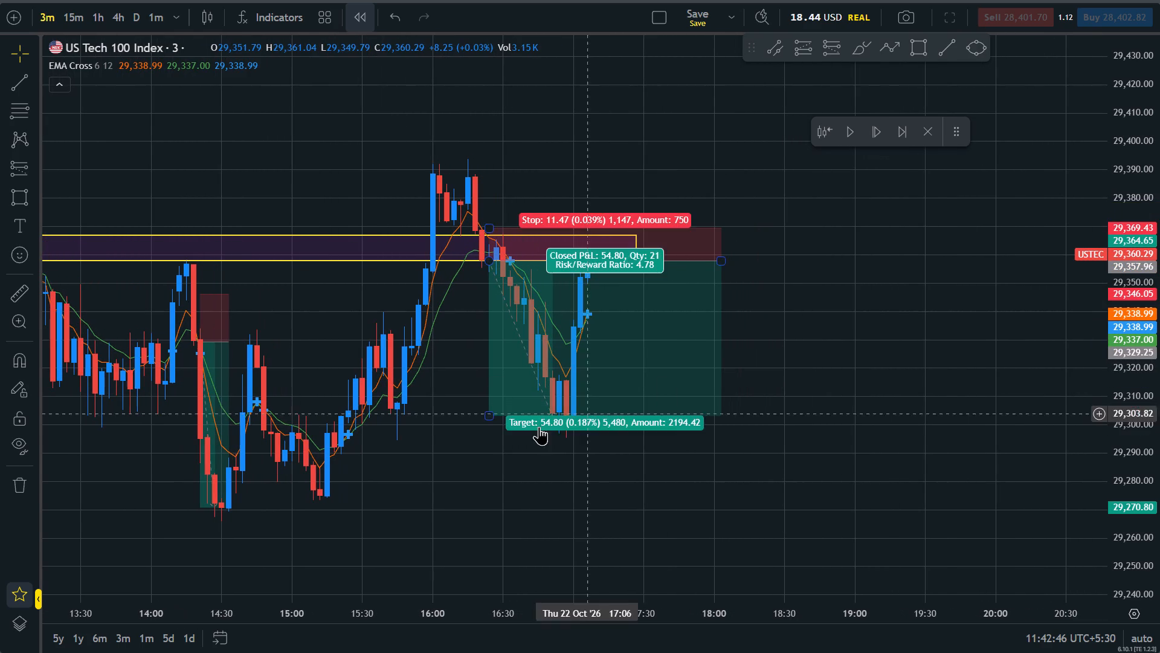
Set the short position's target to about 29,296 and shorten its end to about 16:57.
drag(485, 416, 491, 435)
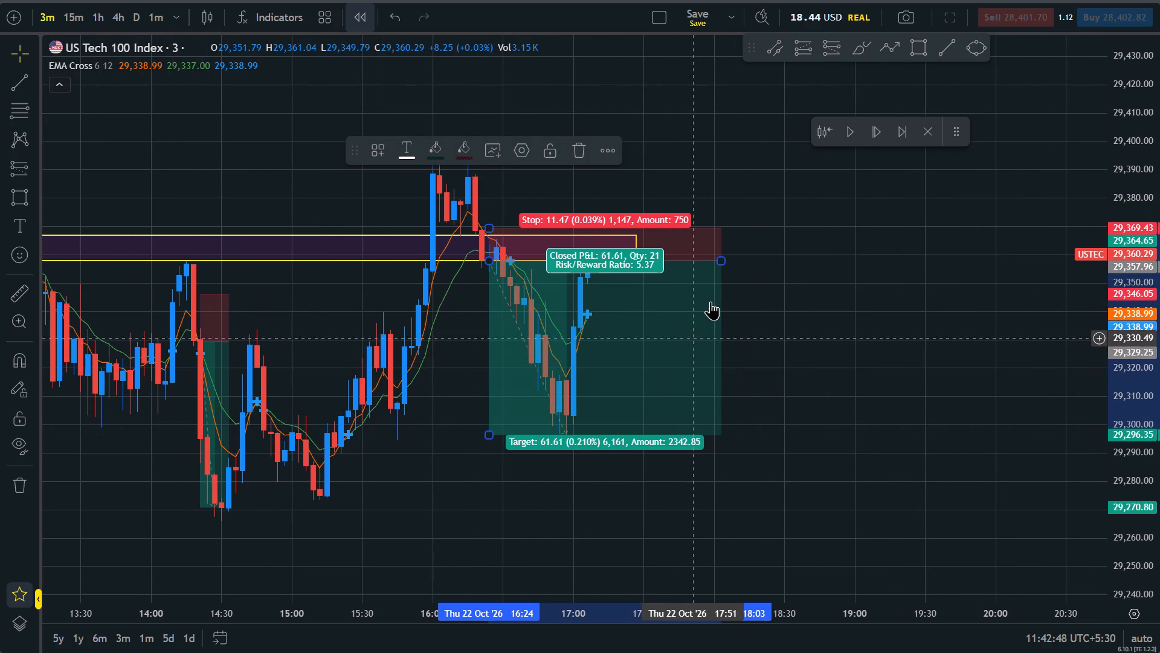
drag(723, 256, 582, 280)
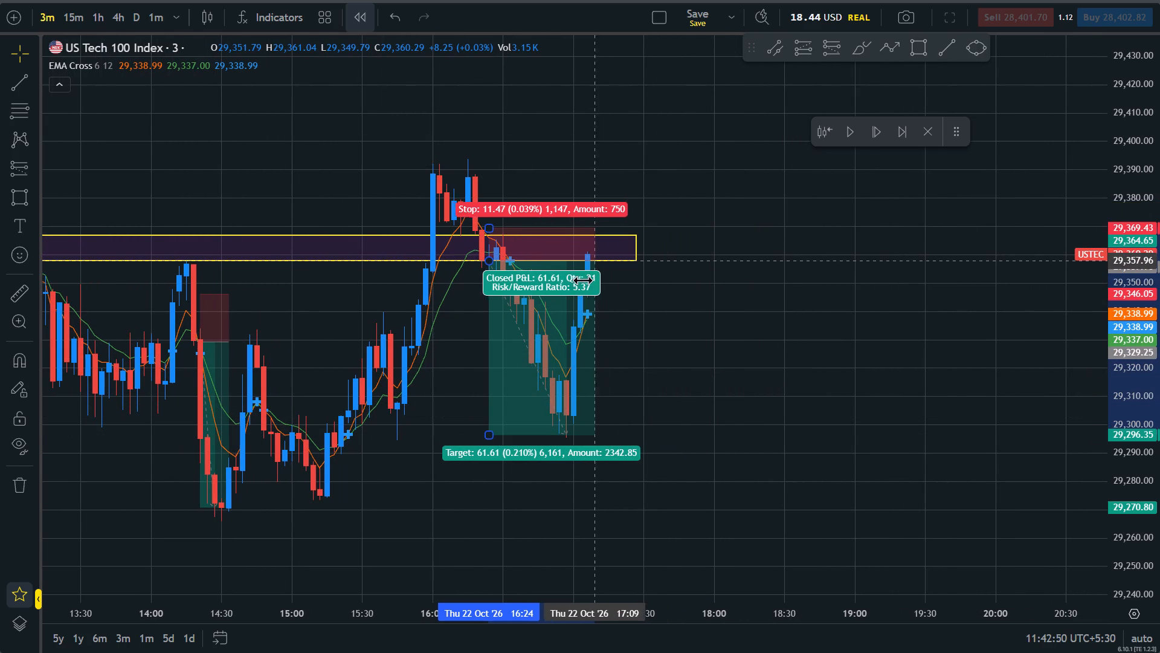
drag(582, 280, 568, 281)
Draw a rectangle zone over the 14:30 swing low, from 14:21 to about 20:36, between about 29,272 and 29,277.
drag(727, 392, 750, 392)
scroll(981, 440, down, 1)
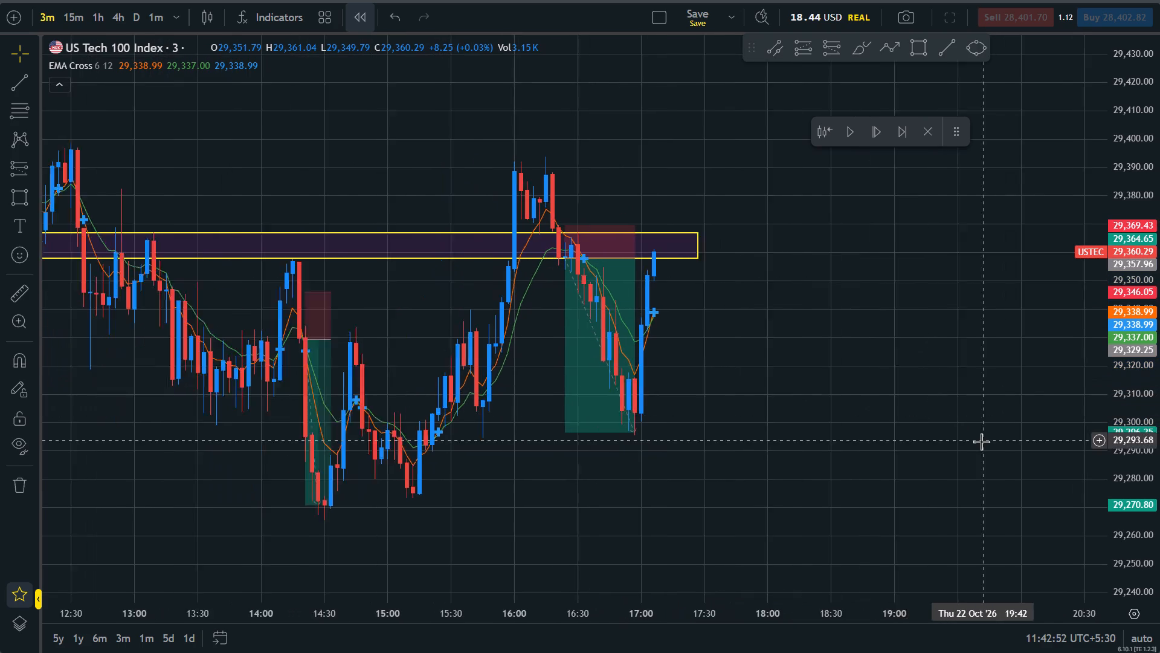
scroll(981, 441, down, 3)
scroll(999, 458, up, 3)
drag(938, 507, 913, 524)
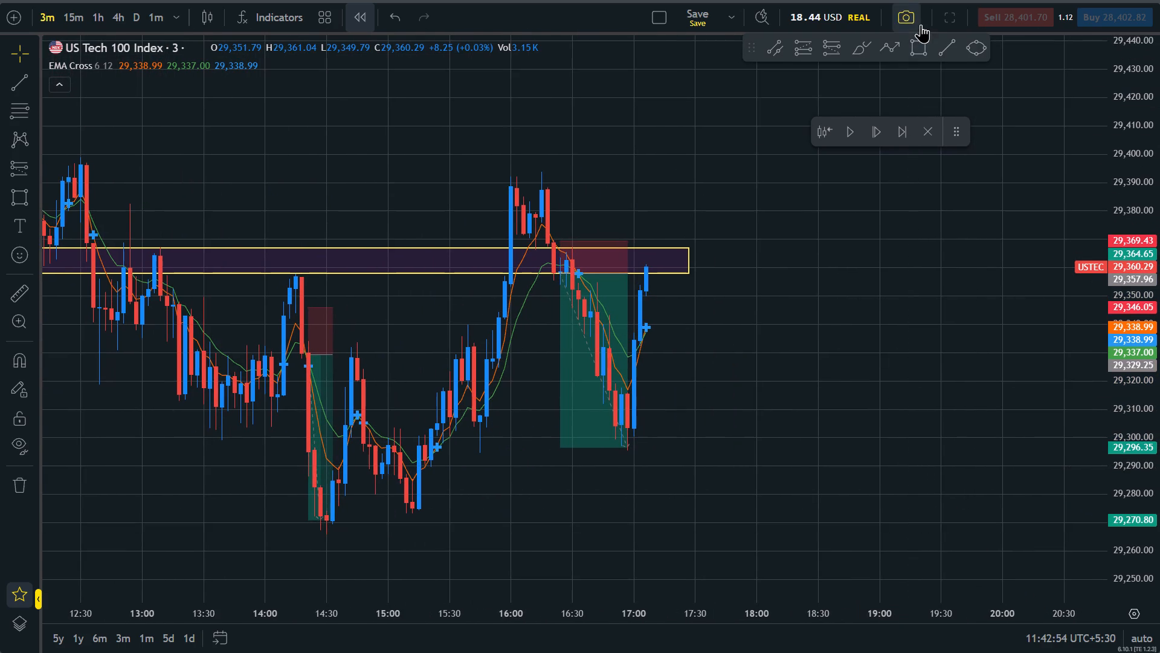
click(921, 24)
click(924, 51)
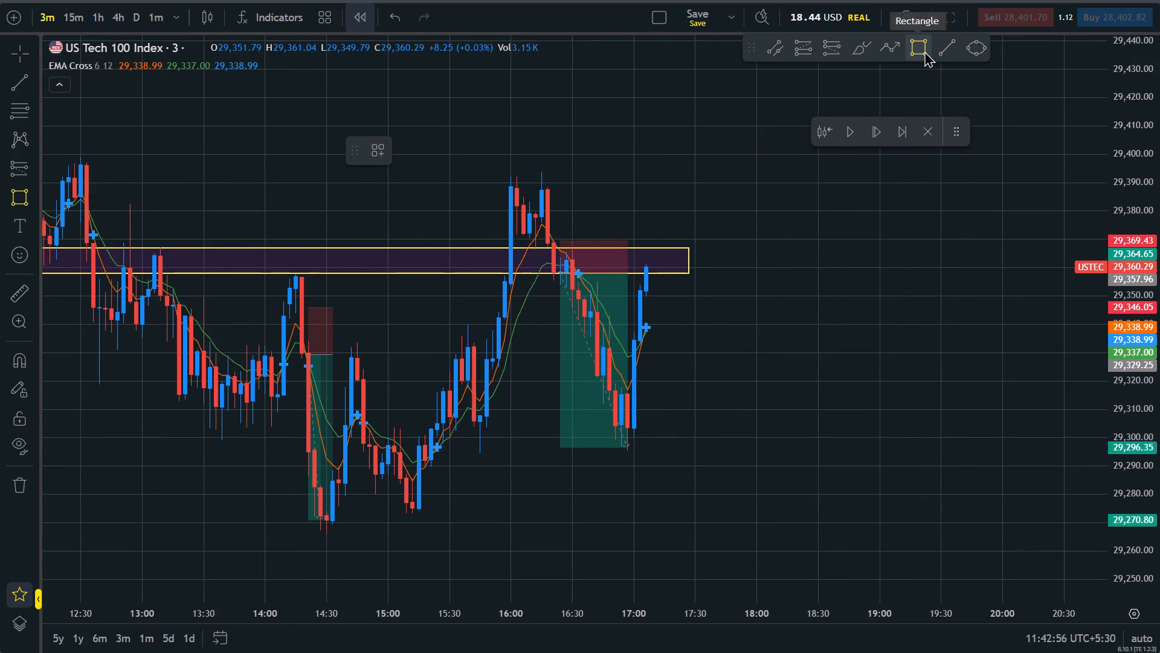
click(306, 516)
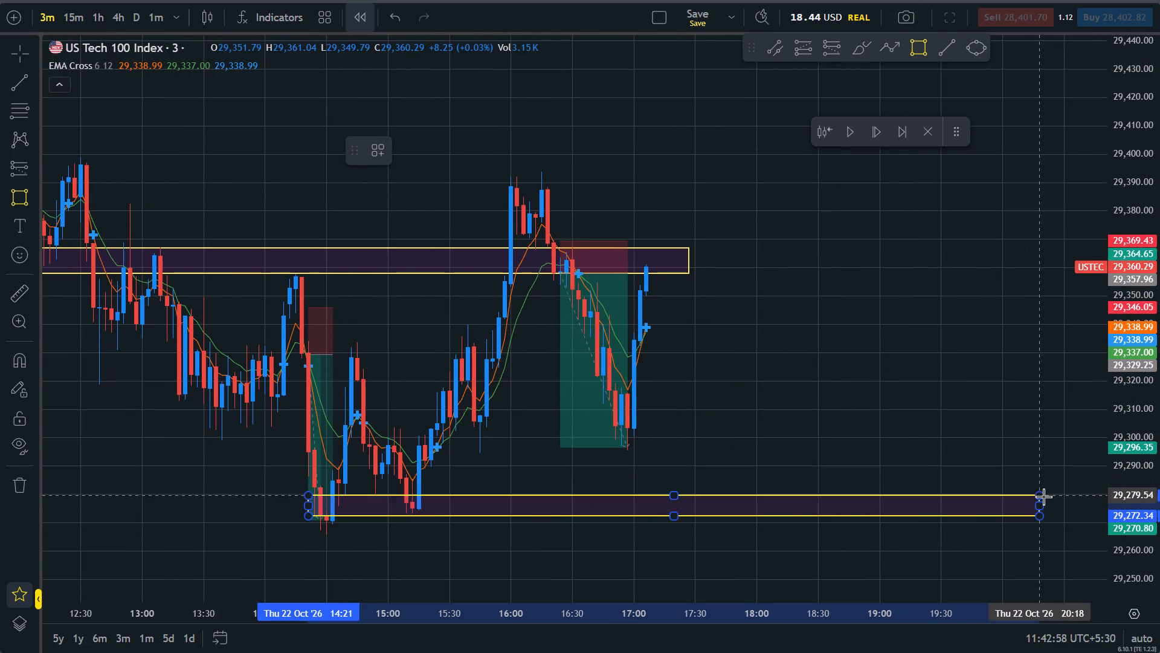
click(1076, 502)
drag(1014, 458, 1007, 456)
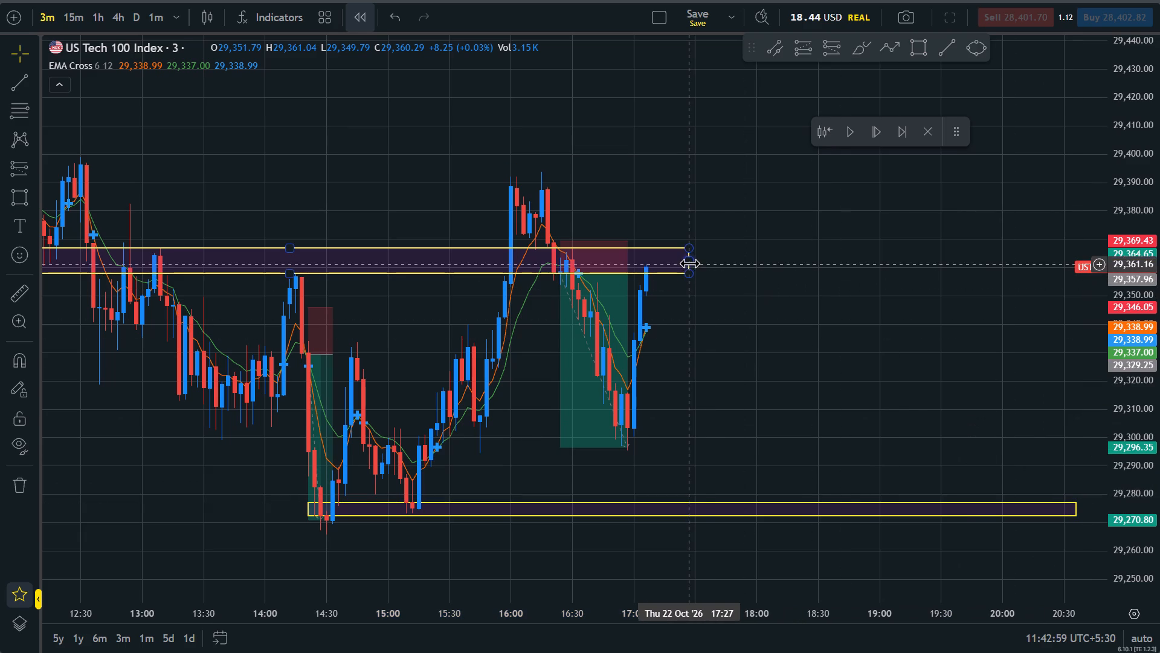
Extend the end of the zone at about 29,358 to 29,366 to about 20:18.
drag(689, 263, 1042, 290)
Advance the replay candle by candle to about 17:21, following price around the extended zone.
scroll(886, 354, down, 8)
drag(1012, 411, 960, 316)
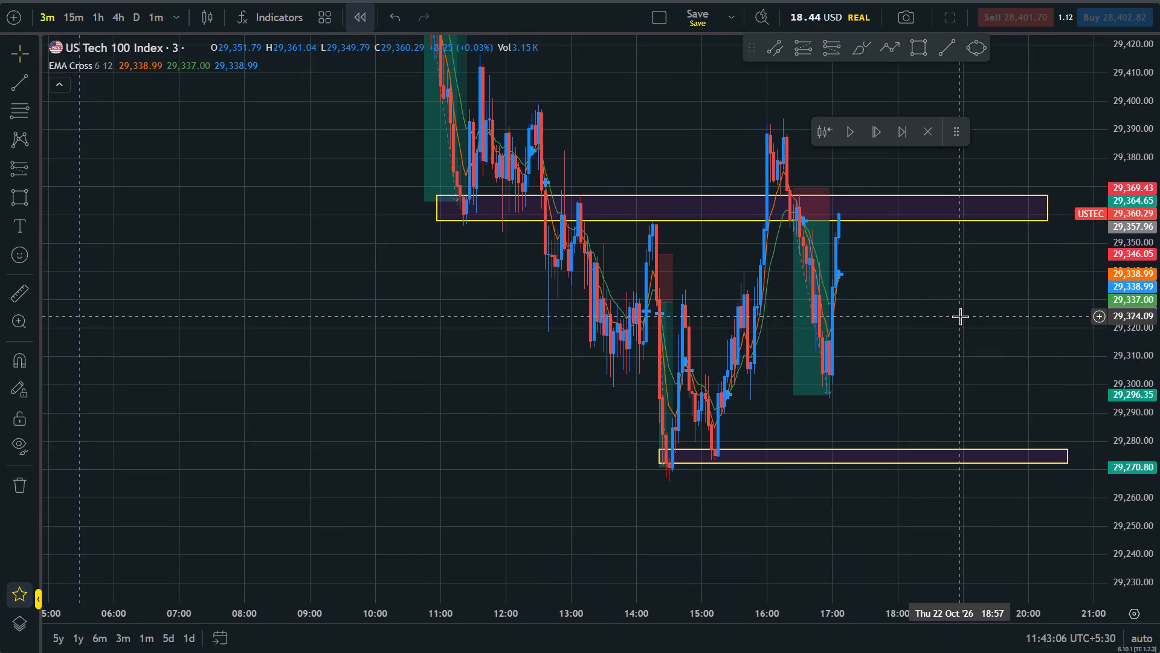
scroll(960, 316, up, 1)
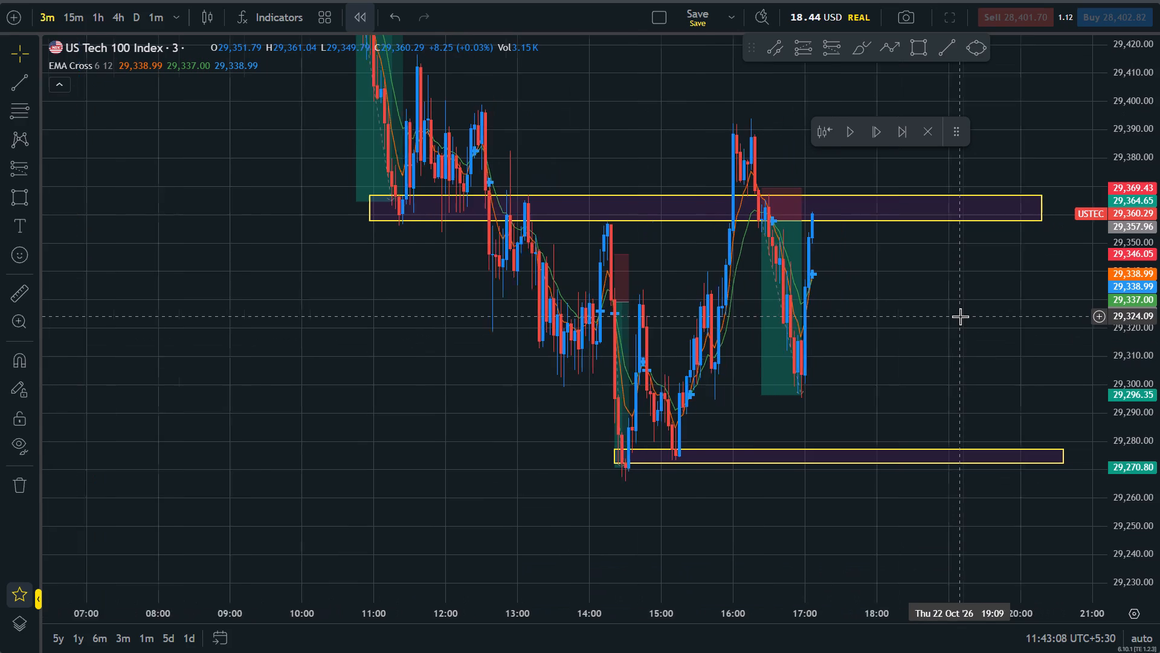
scroll(960, 316, up, 6)
click(784, 315)
drag(782, 315, 997, 394)
drag(1058, 417, 994, 401)
triple_click(873, 141)
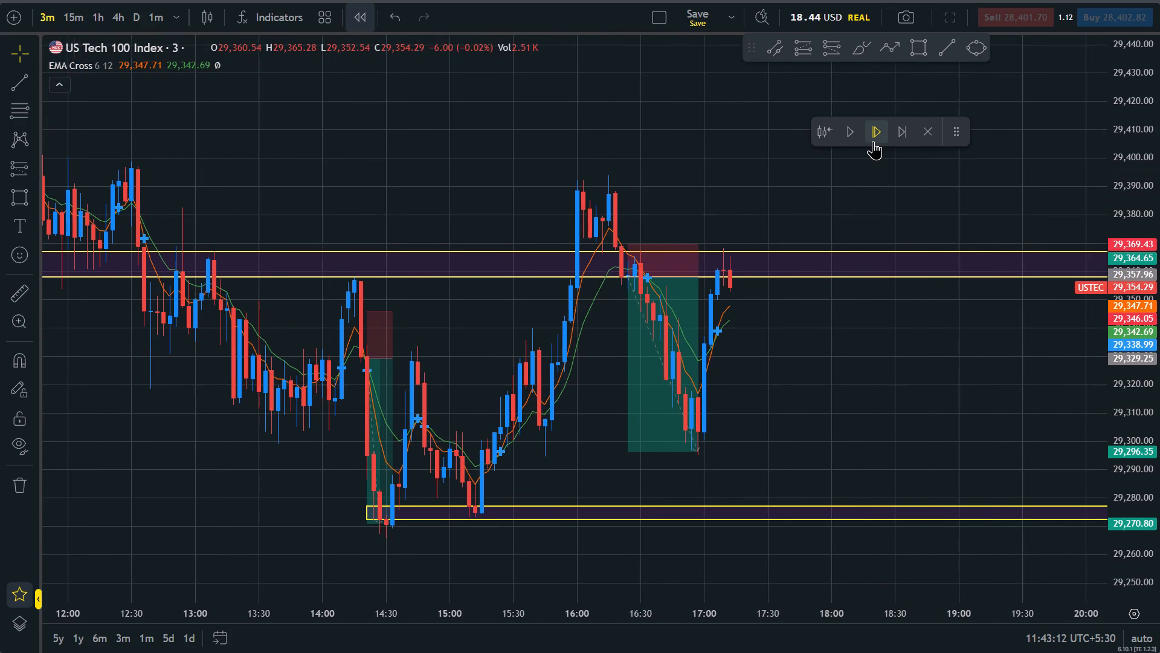
double_click(873, 141)
Advance the replay candle by candle to about 17:57, following price towards the recent highs.
drag(857, 326, 950, 427)
scroll(974, 415, down, 4)
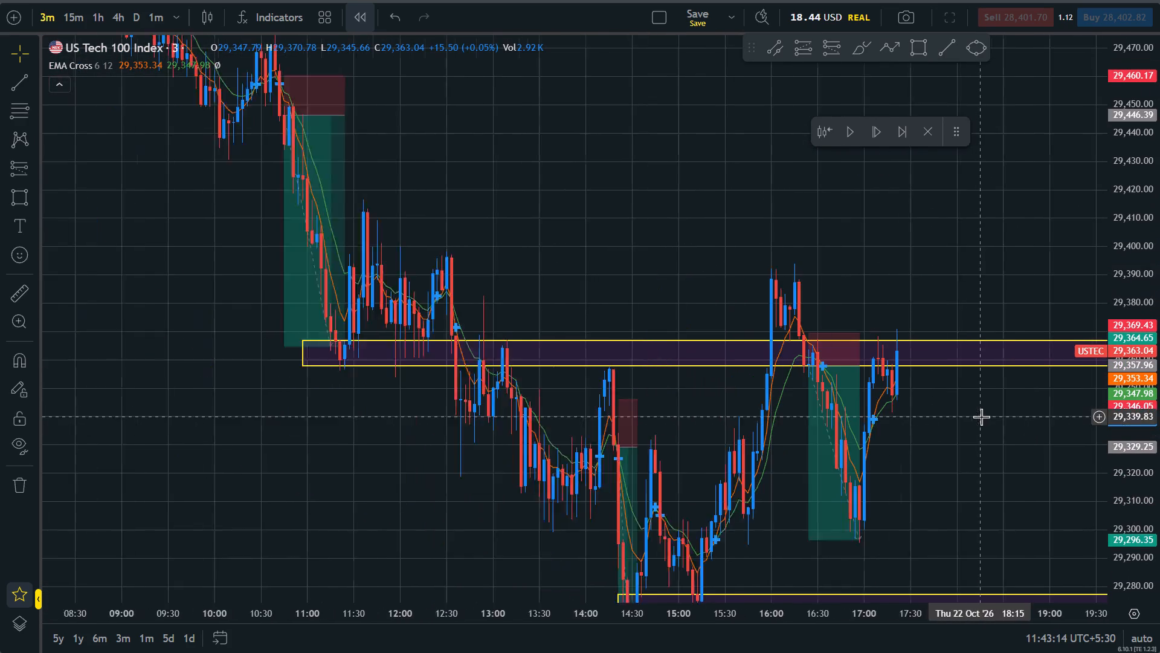
drag(1159, 256, 1153, 332)
click(1000, 325)
scroll(1000, 325, up, 2)
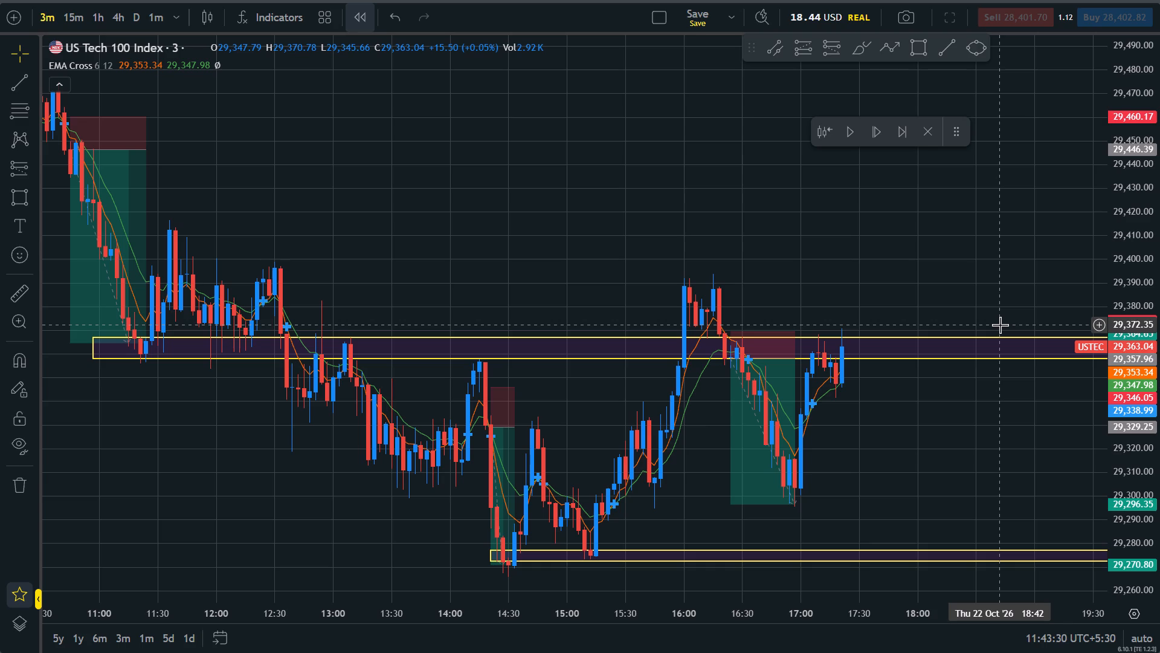
scroll(1000, 325, up, 2)
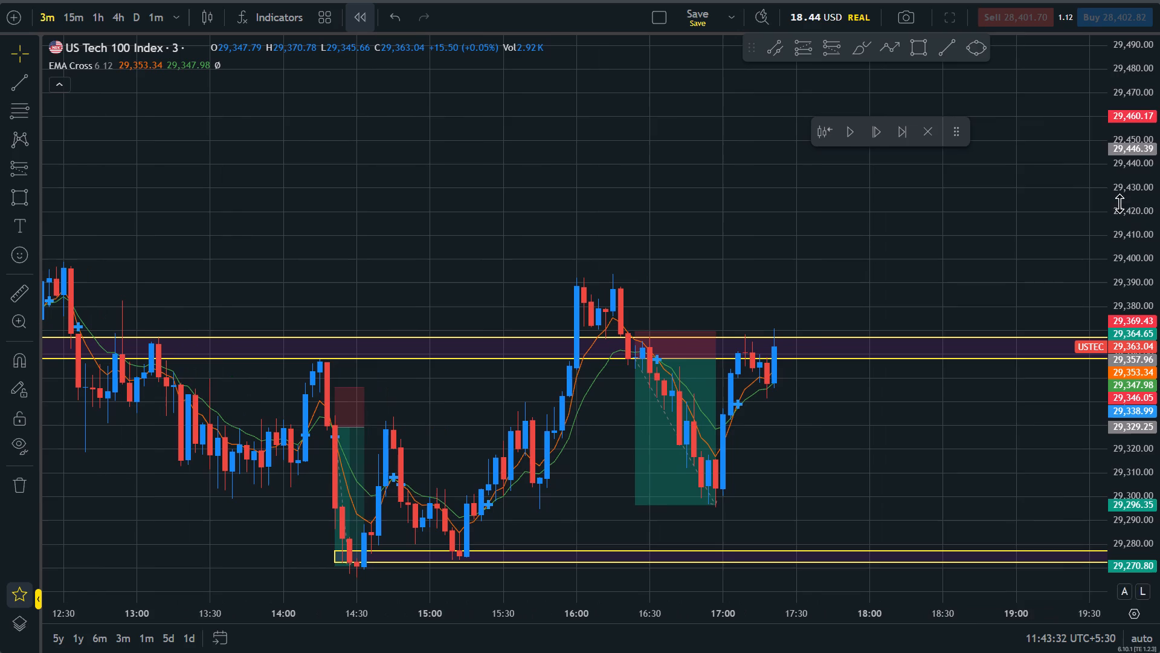
double_click(879, 130)
triple_click(879, 131)
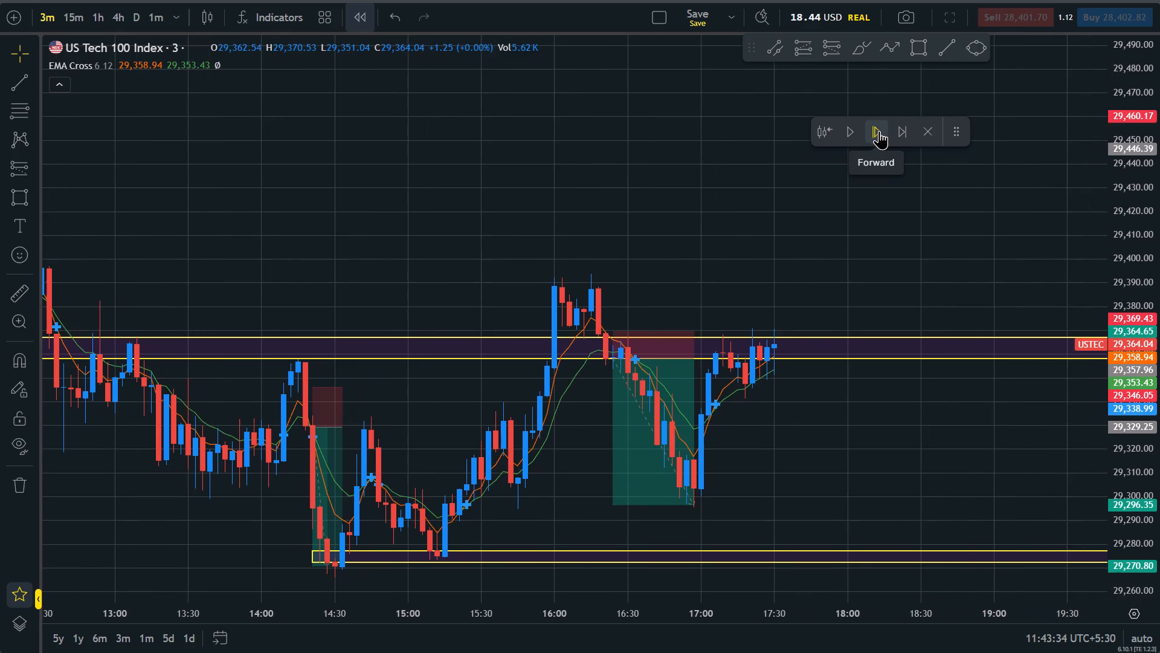
click(879, 131)
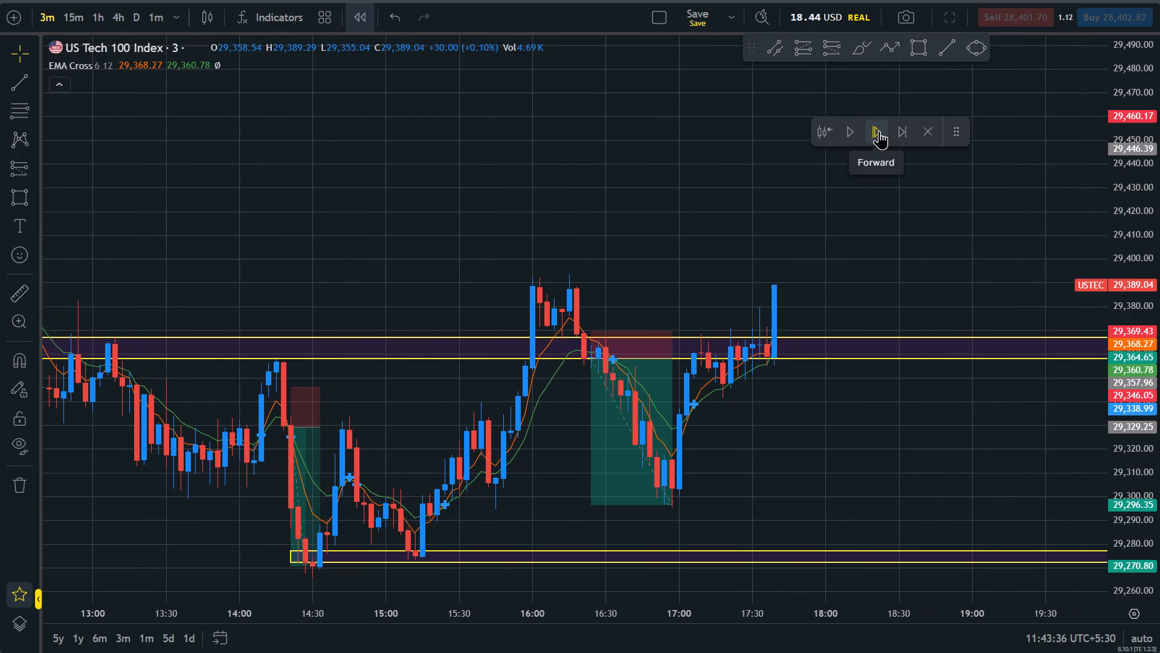
double_click(879, 131)
click(879, 131)
double_click(879, 131)
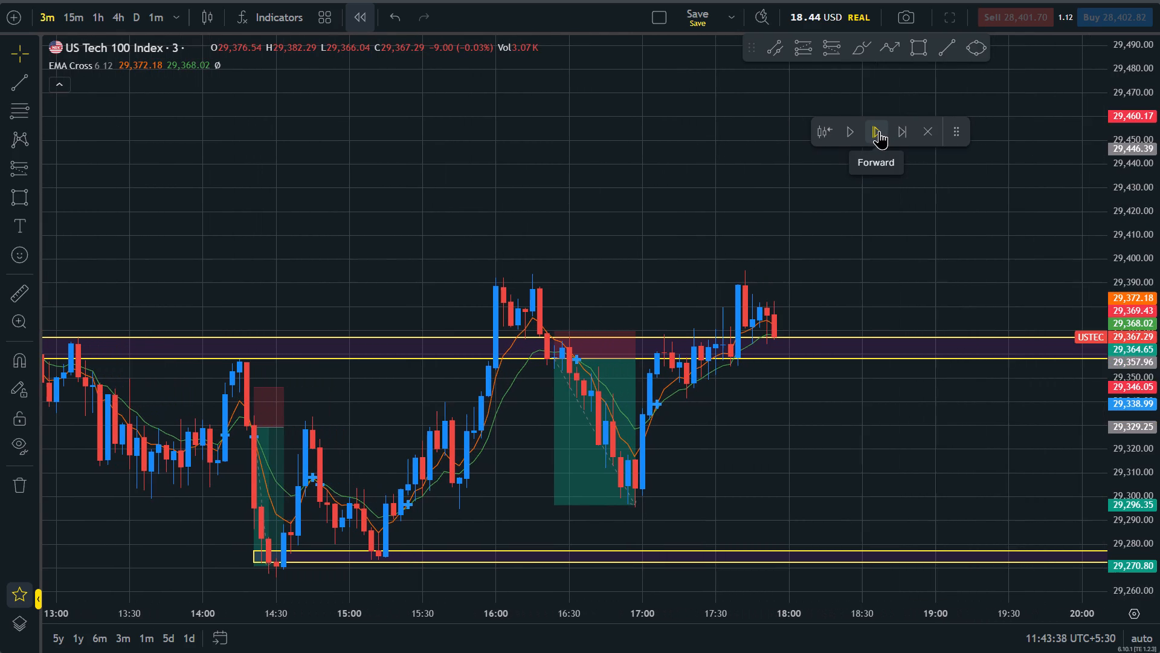
click(879, 141)
Draw a rectangle zone across the recent highs, from 11:21 to about 19:36, between about 29,390 and 29,396.
drag(1159, 578, 1158, 345)
drag(918, 354, 850, 509)
scroll(949, 333, down, 2)
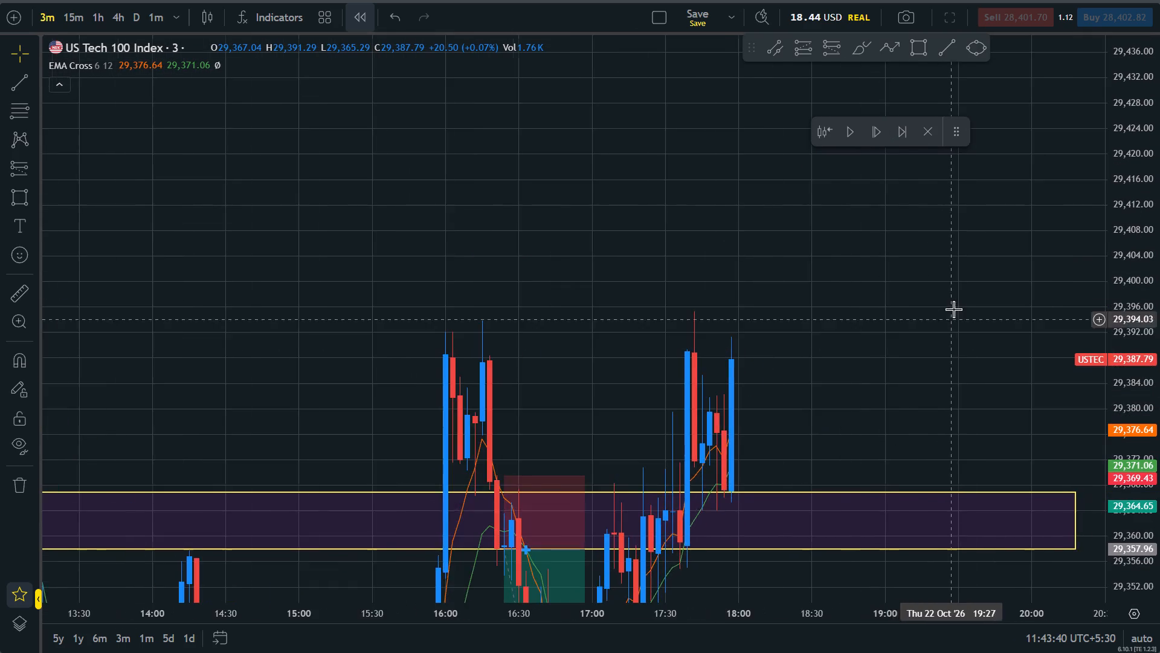
scroll(953, 309, down, 3)
drag(1159, 224, 1150, 392)
scroll(1044, 349, up, 3)
click(989, 318)
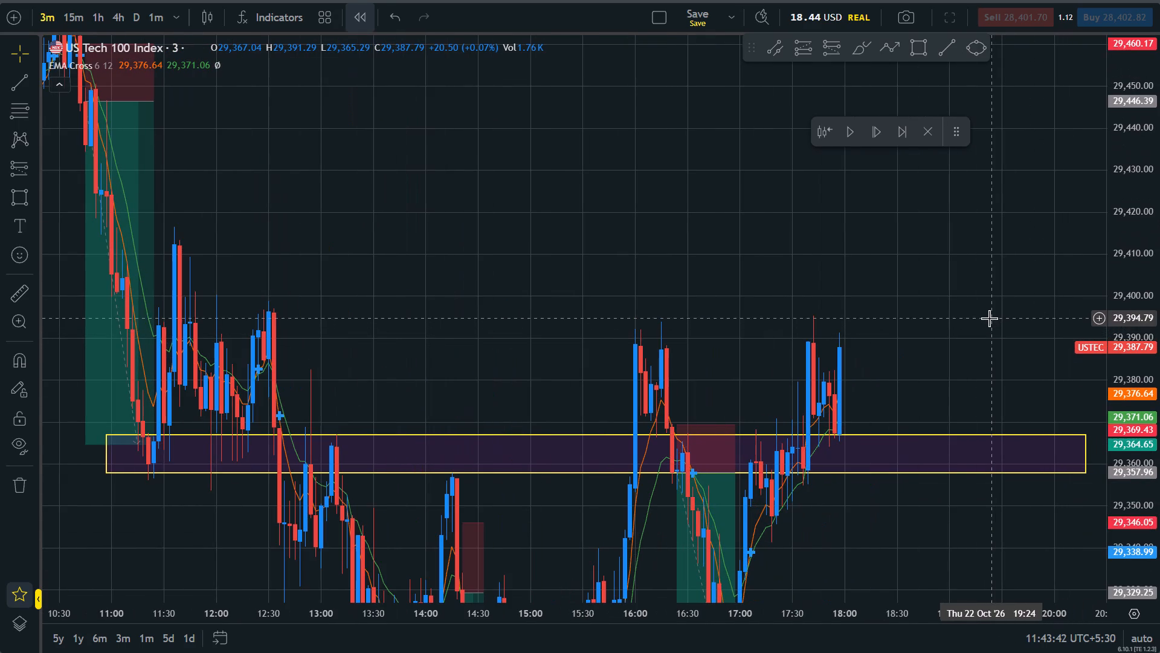
click(915, 57)
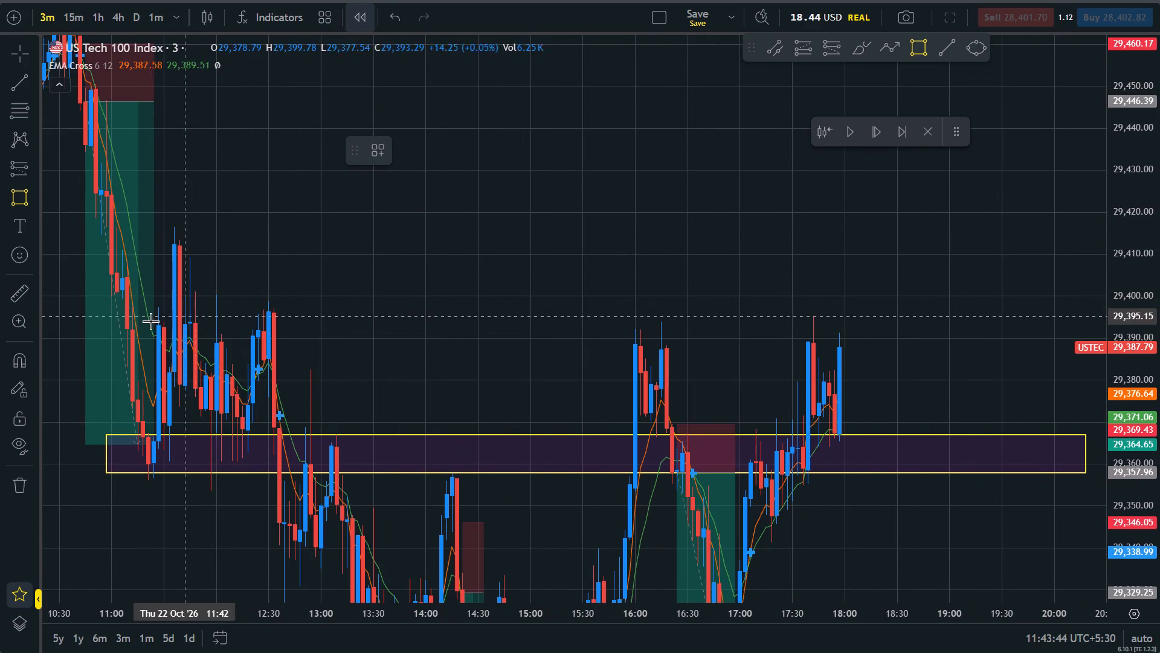
click(148, 314)
click(1013, 337)
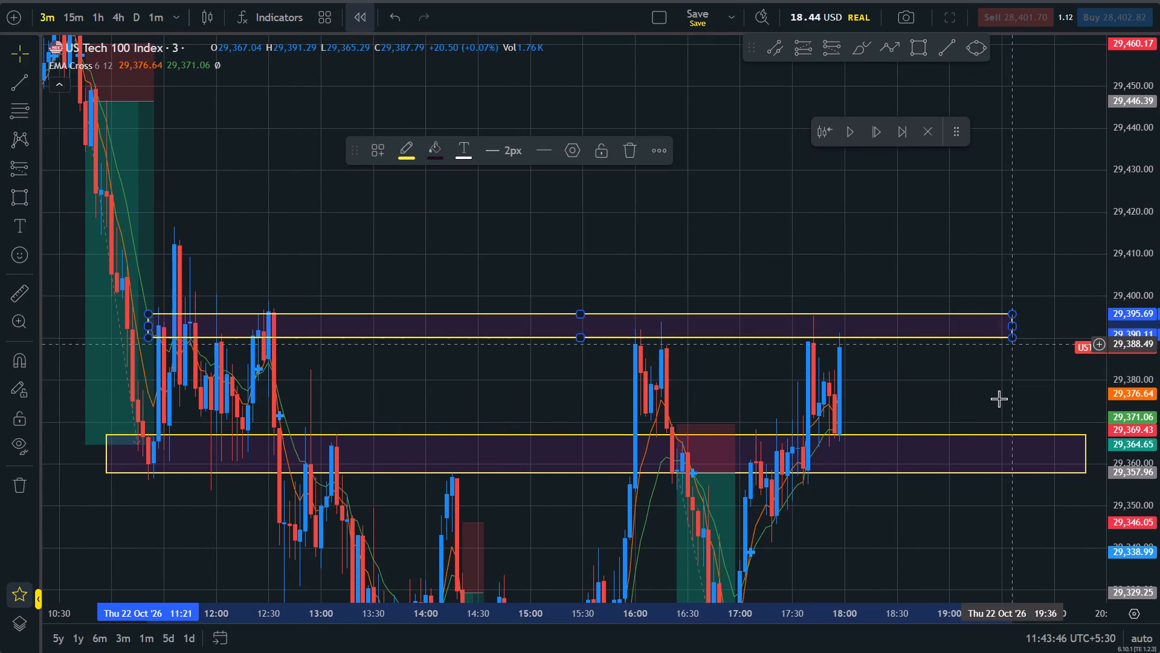
click(996, 400)
Advance the replay candle by candle to about 18:21, following price from the new upper zone to the lower one.
drag(1159, 170, 1150, 311)
triple_click(882, 130)
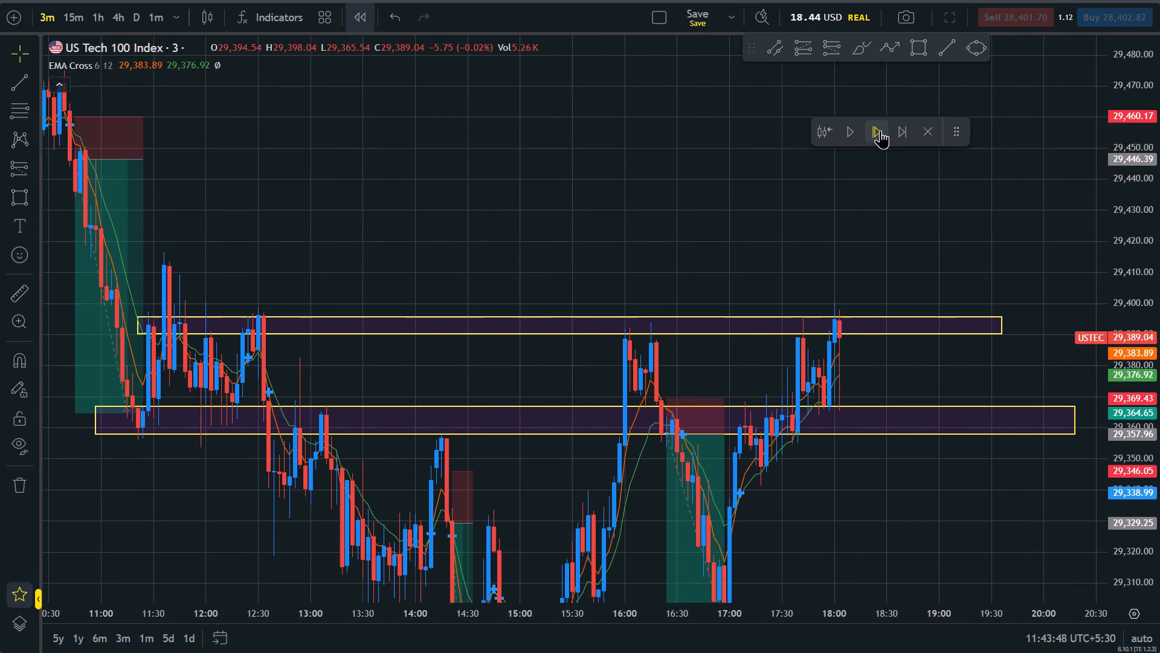
click(880, 130)
drag(1159, 468, 1132, 329)
drag(949, 367, 1031, 225)
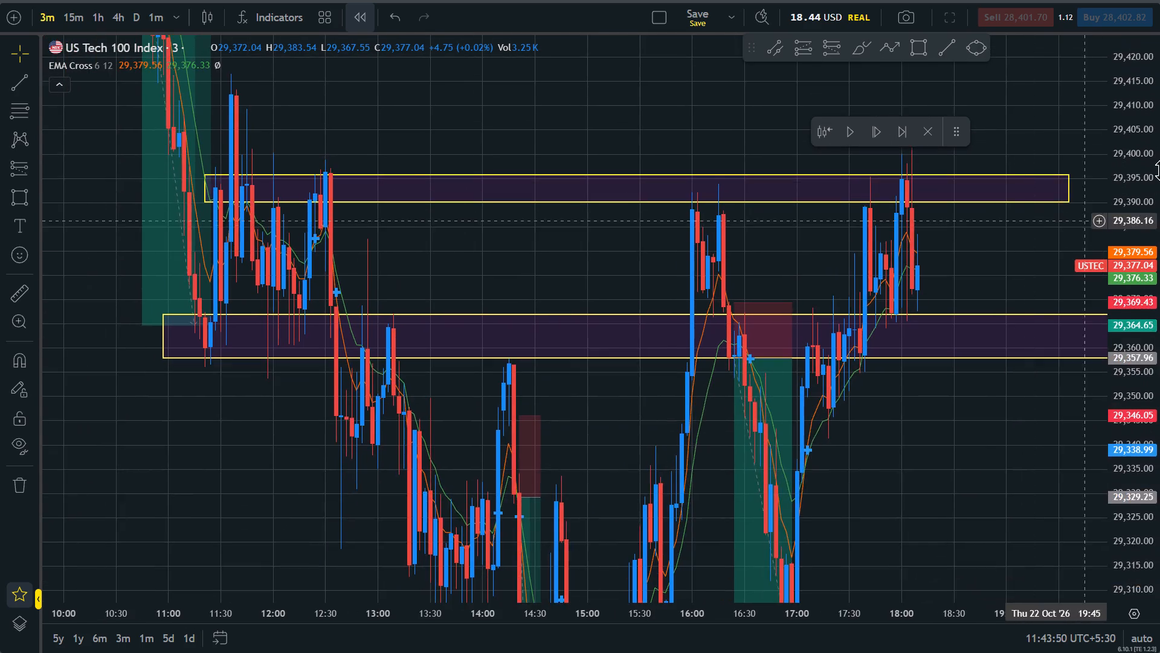
drag(1159, 161, 1147, 359)
click(951, 427)
scroll(944, 420, up, 2)
click(884, 134)
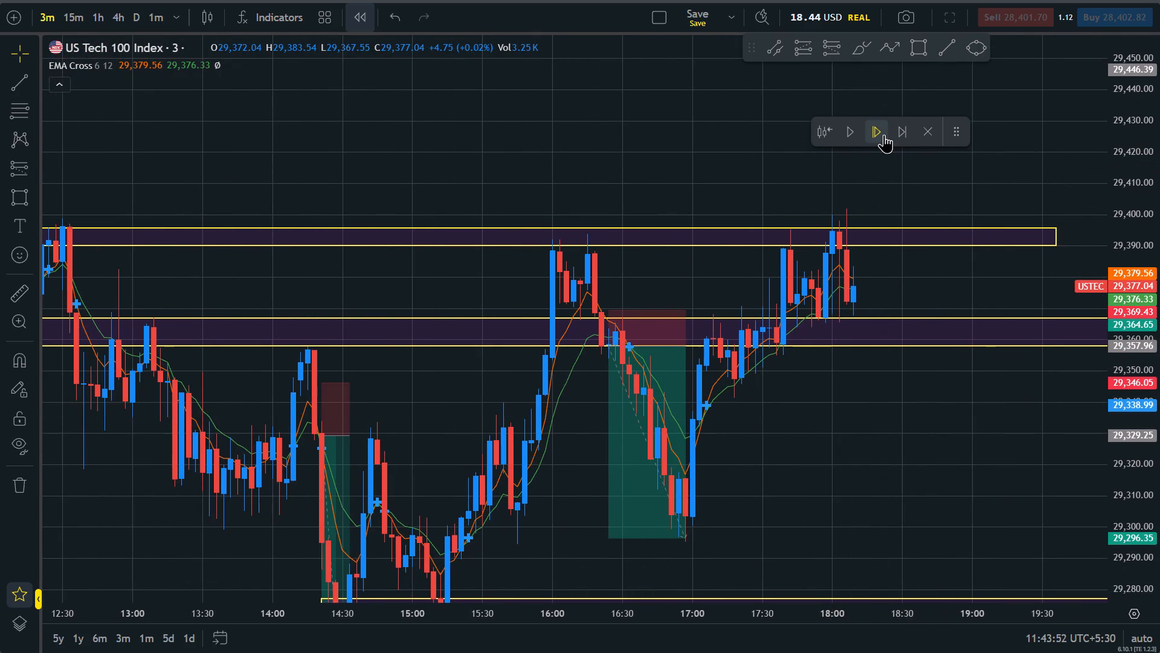
click(884, 134)
double_click(884, 134)
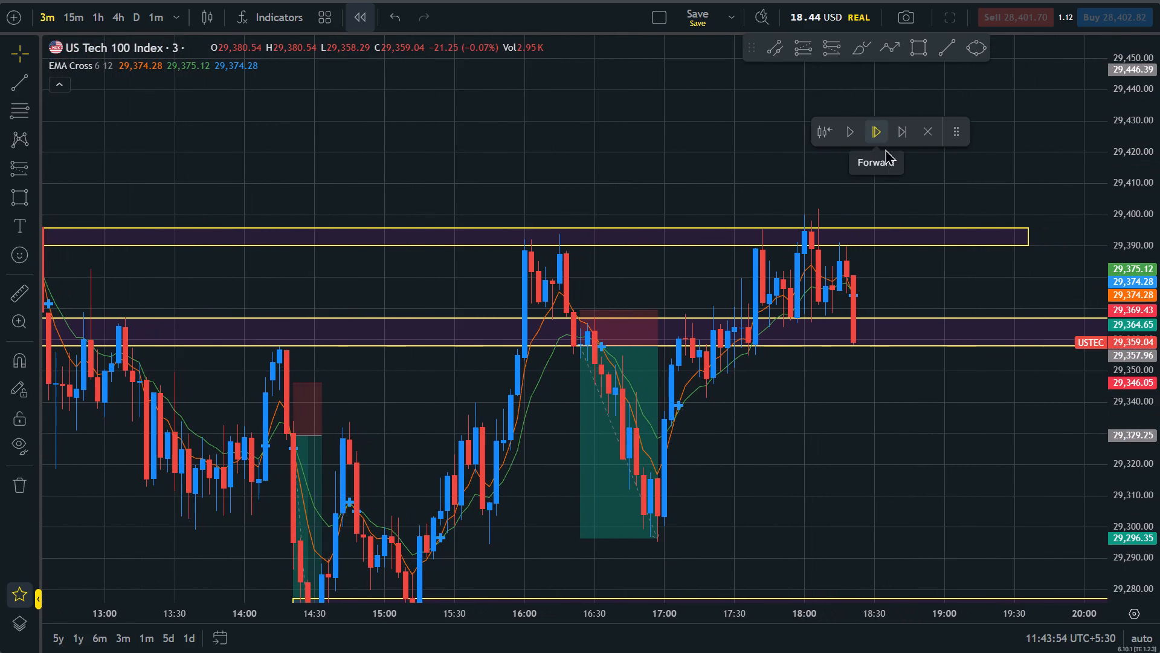
Place a short position at 18:24 with entry about 29,359, stop about 29,379 and target about 29,278.
drag(944, 460, 859, 489)
click(828, 48)
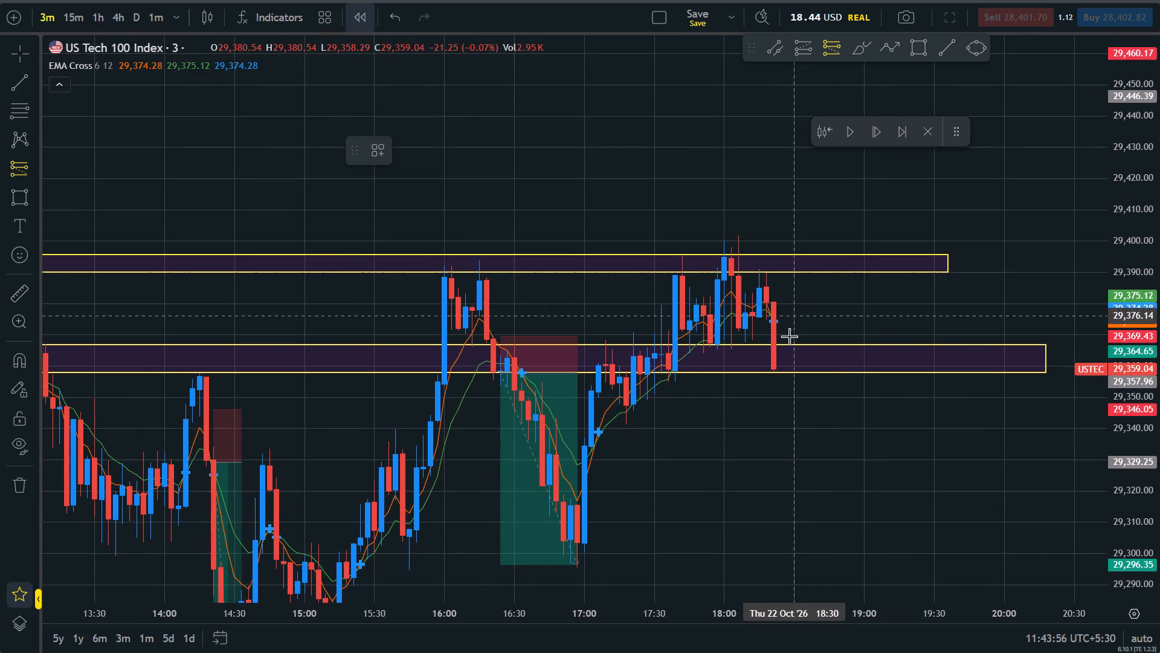
click(779, 370)
drag(778, 283, 781, 307)
drag(738, 473, 747, 253)
drag(790, 249, 791, 391)
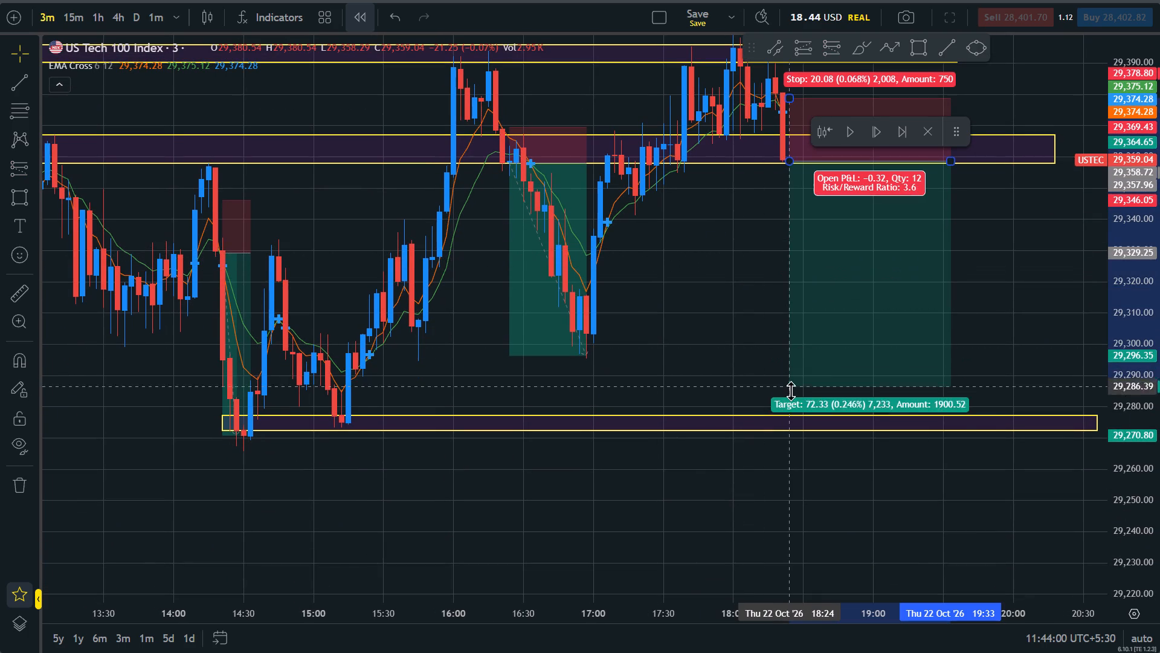
drag(791, 391, 794, 411)
Advance the replay candle by candle to about 19:12, following price after the 18:24 short entry.
drag(718, 304, 699, 387)
click(871, 131)
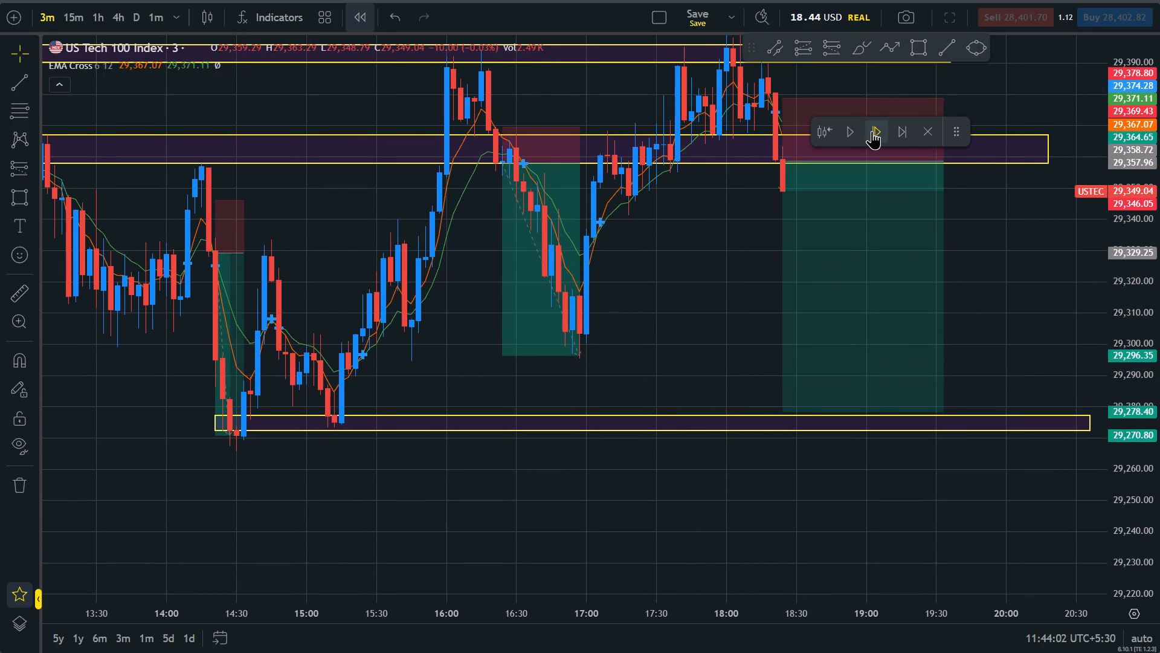
click(872, 131)
triple_click(872, 131)
triple_click(872, 131)
triple_click(872, 131)
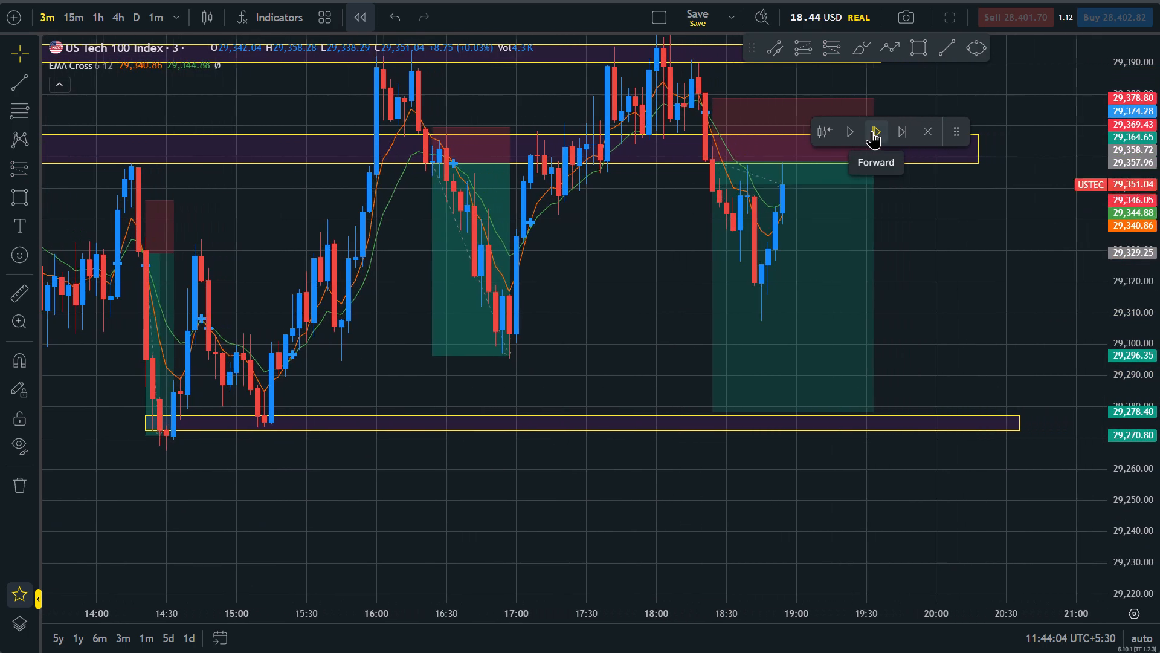
double_click(872, 131)
triple_click(872, 131)
click(872, 131)
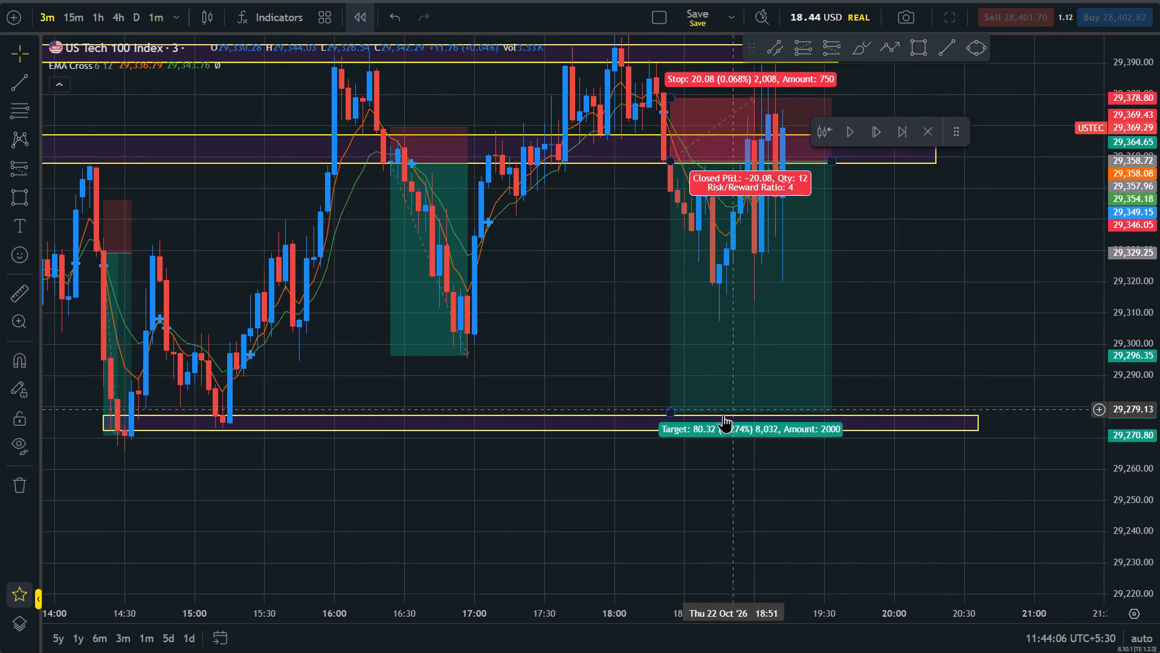
Adjust the 18:24 short position to a target of about 29,307, a stop of about 29,375 and an end at about 18:45.
drag(670, 414, 682, 320)
drag(621, 311, 590, 406)
drag(826, 172, 828, 169)
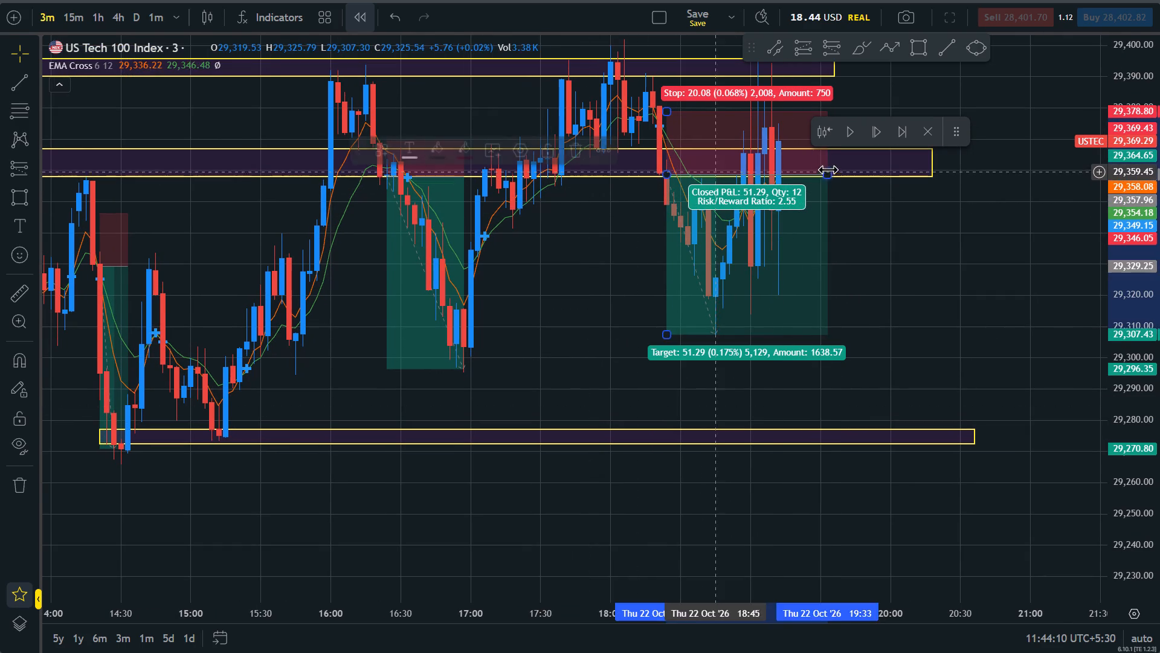
drag(828, 169, 712, 198)
drag(861, 307, 907, 450)
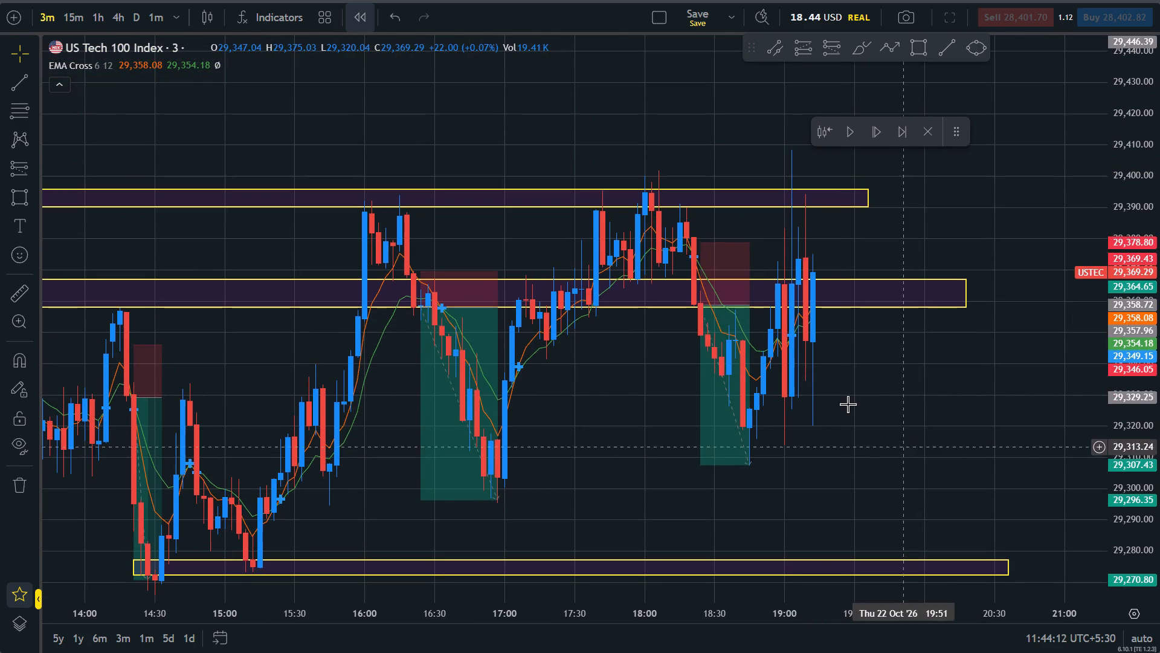
drag(700, 244, 701, 253)
click(909, 378)
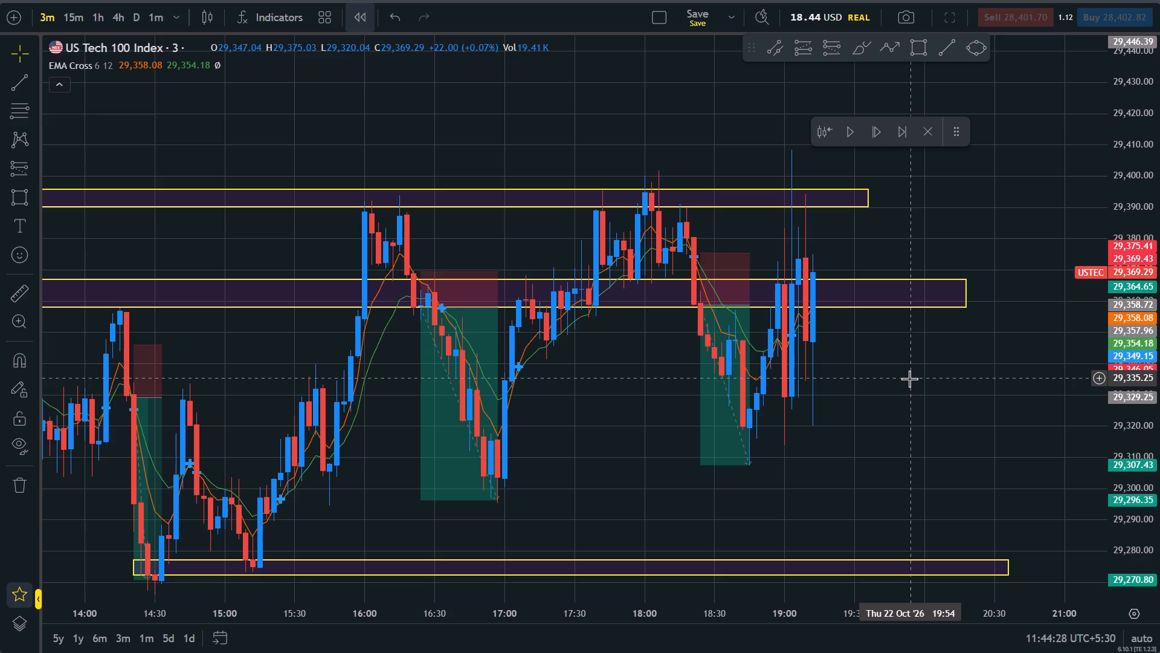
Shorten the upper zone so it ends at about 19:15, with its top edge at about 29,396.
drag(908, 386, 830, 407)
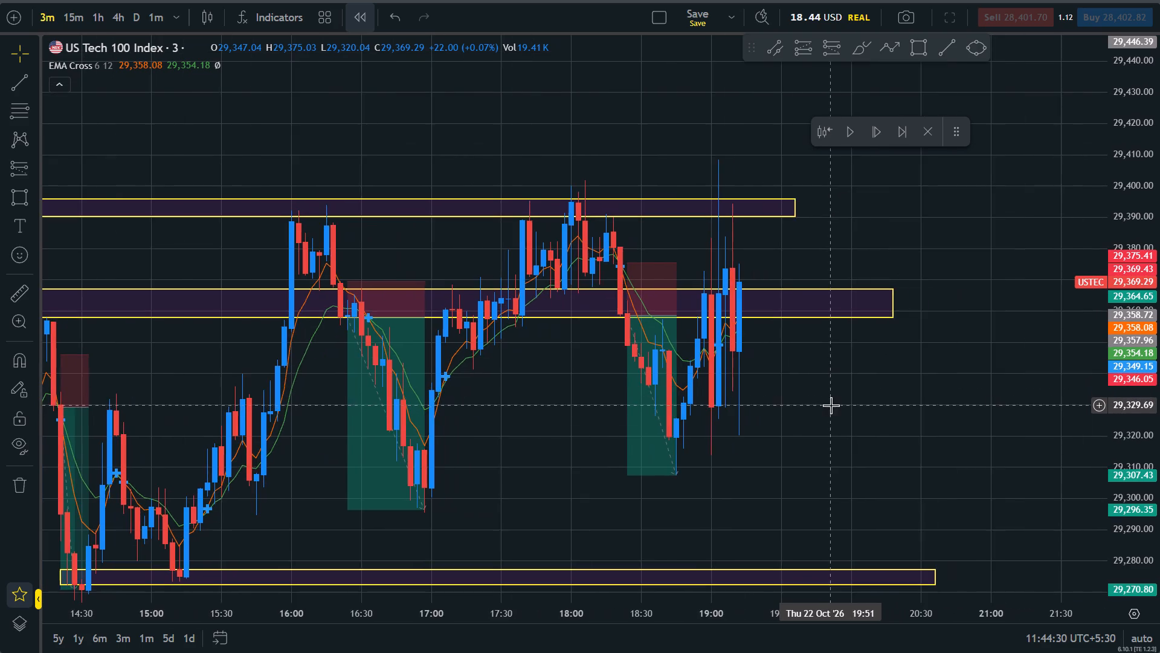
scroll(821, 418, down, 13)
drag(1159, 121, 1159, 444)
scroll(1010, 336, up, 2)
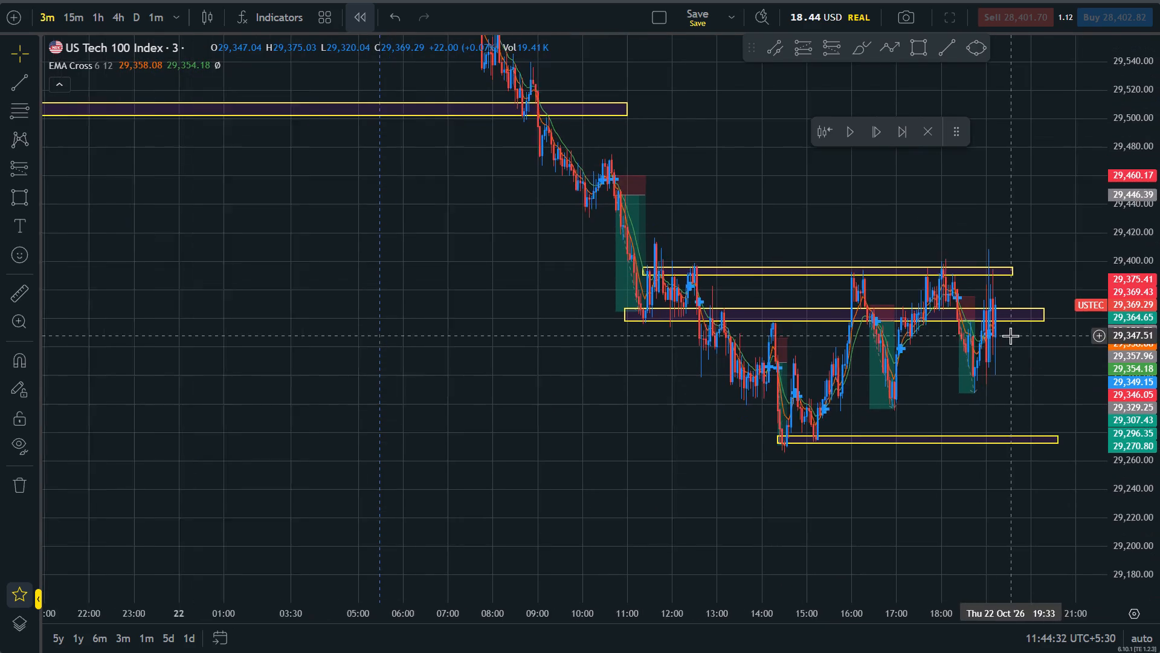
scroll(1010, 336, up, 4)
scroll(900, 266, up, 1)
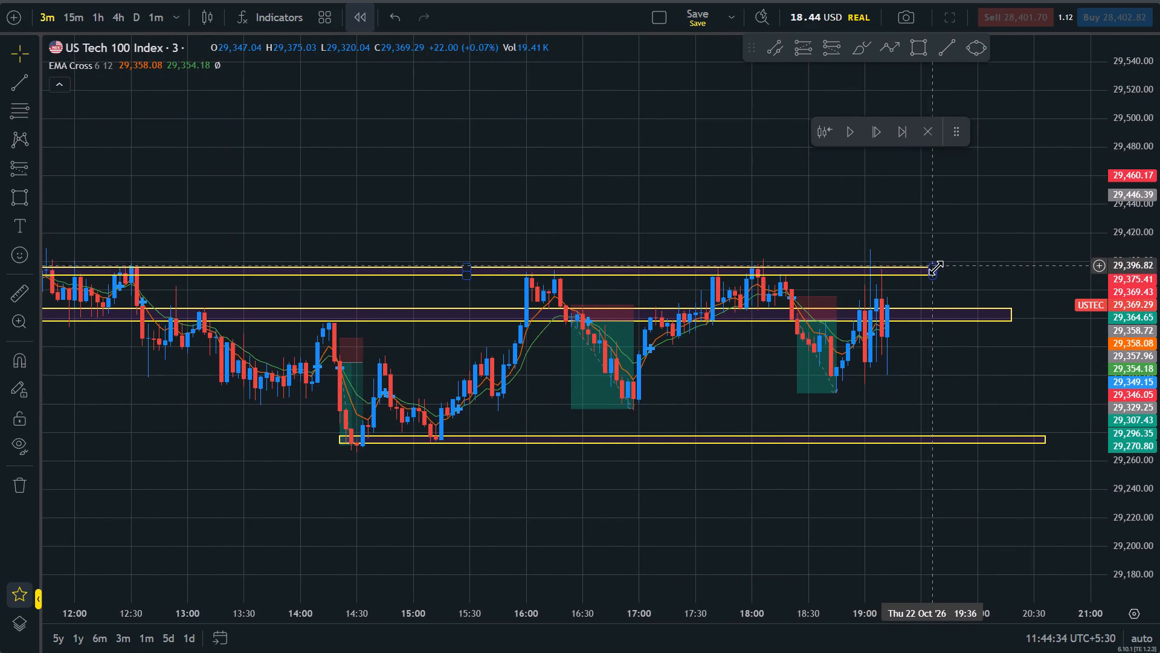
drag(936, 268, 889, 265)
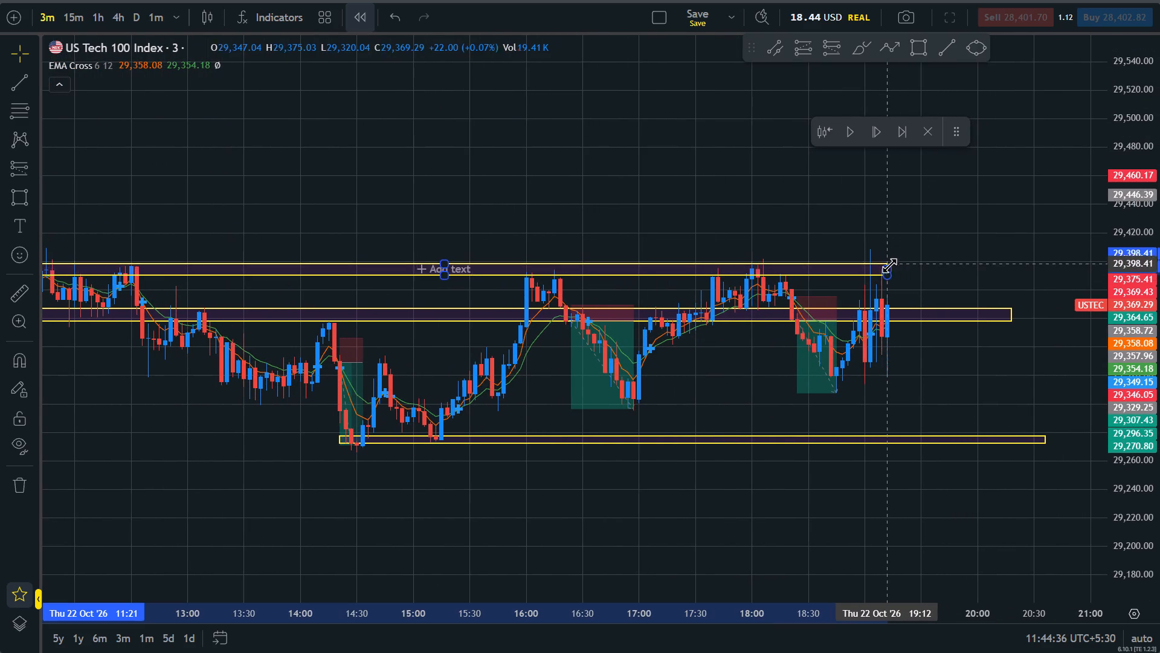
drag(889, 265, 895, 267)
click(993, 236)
Advance the replay candle by candle to about 19:36, following price through the upper zone and back to the middle one.
drag(1159, 504, 1132, 193)
drag(995, 238, 924, 406)
scroll(954, 394, down, 4)
drag(1159, 218, 1159, 434)
scroll(1029, 318, up, 4)
drag(1024, 319, 911, 266)
click(877, 121)
click(876, 121)
double_click(876, 121)
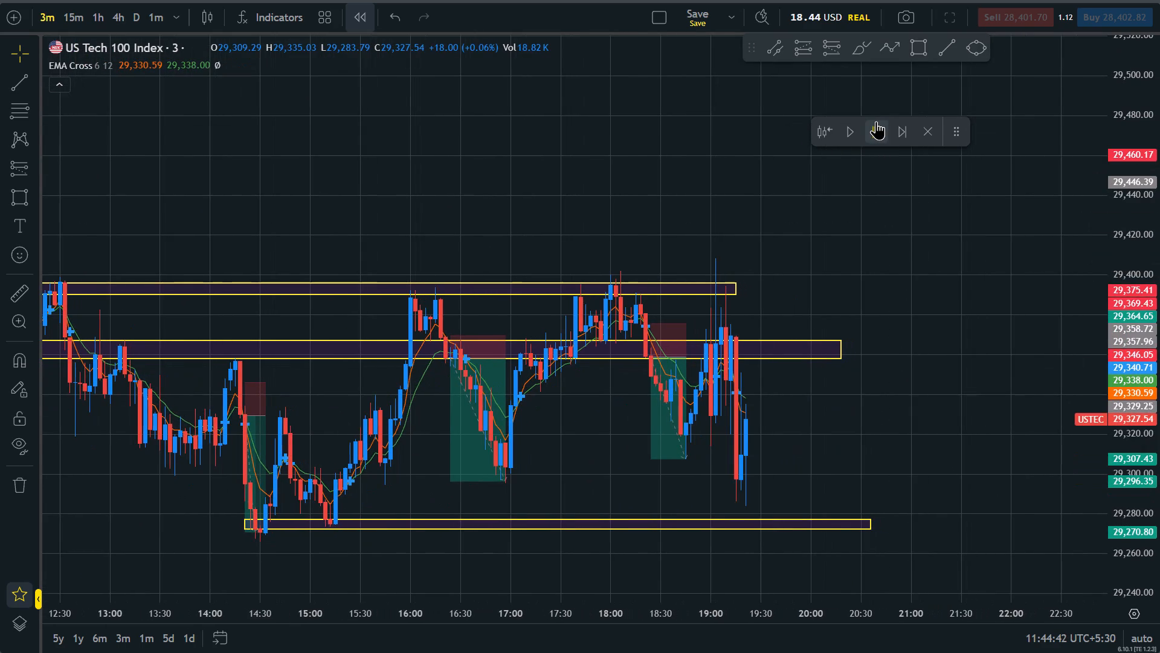
click(876, 121)
click(876, 121)
click(876, 121)
click(876, 121)
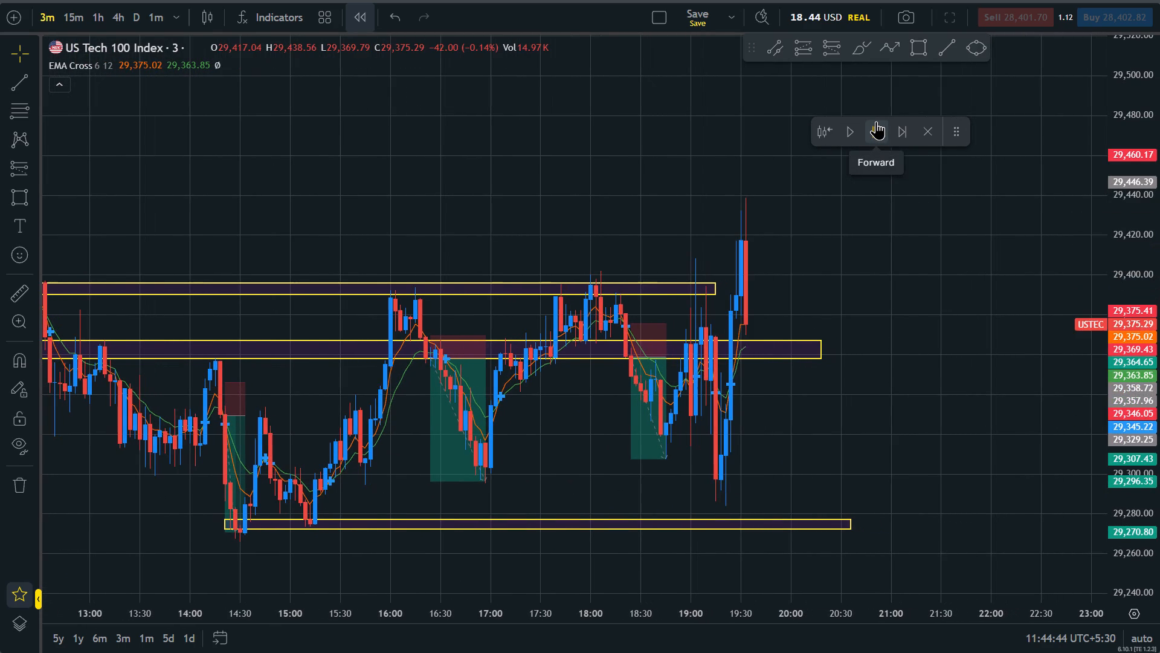
Extend the upper zone of about 29,390 to 29,396 forward to about 19:57.
drag(841, 290, 912, 259)
scroll(913, 259, down, 4)
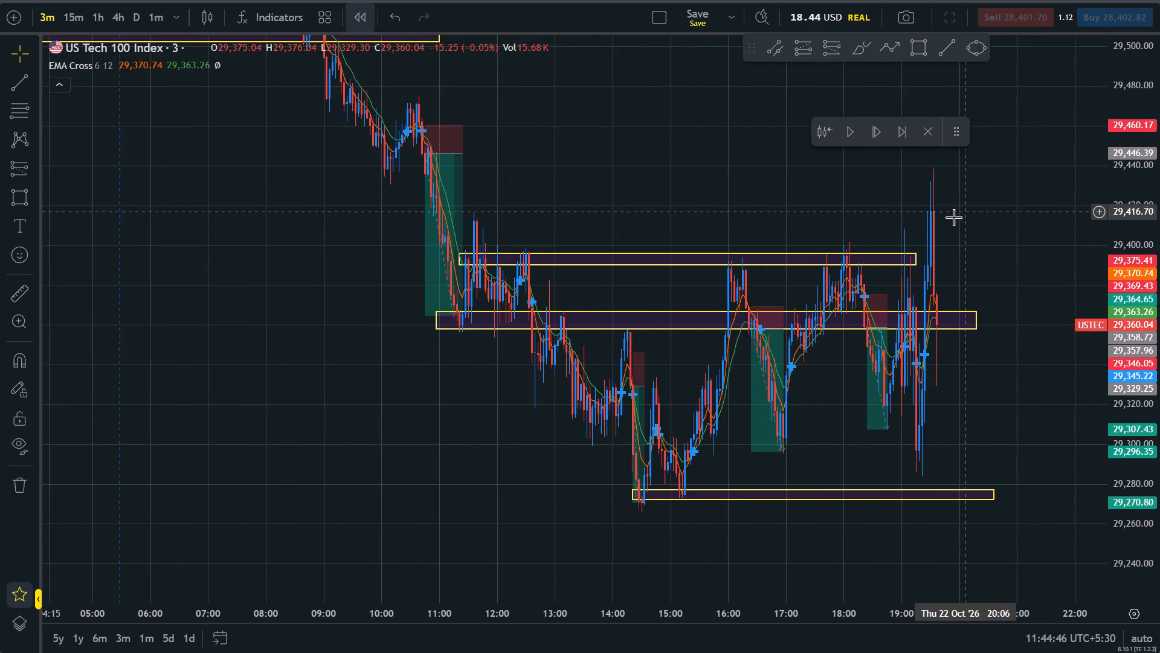
scroll(1023, 268, up, 6)
drag(1159, 442, 1088, 152)
drag(949, 260, 867, 353)
drag(708, 265, 782, 271)
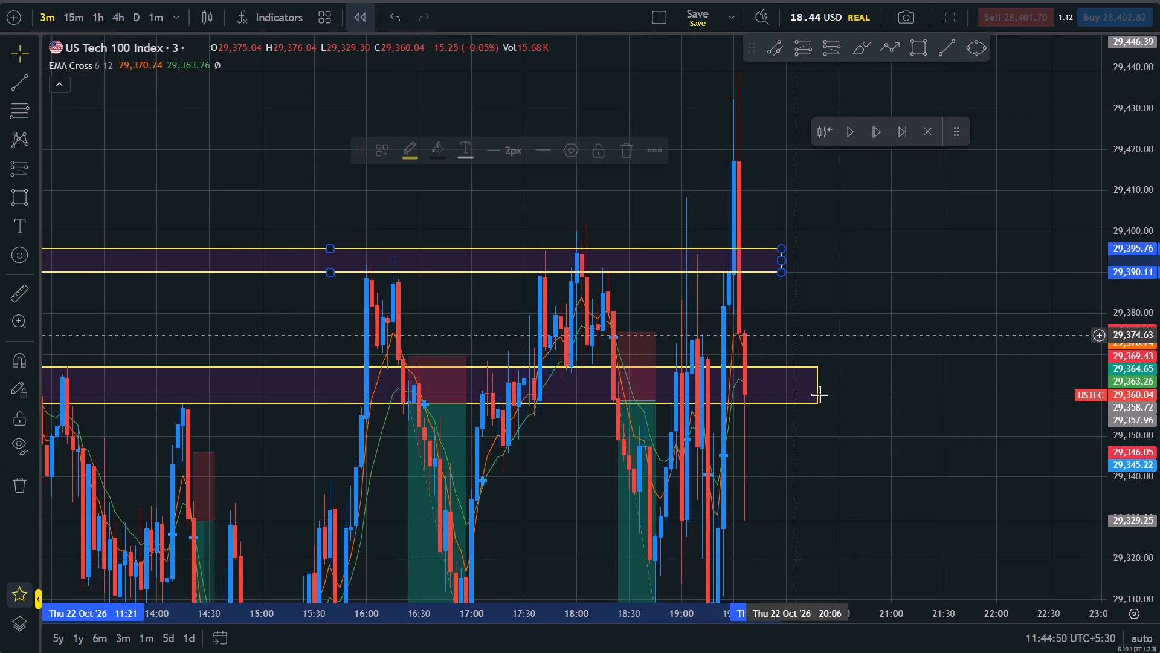
Examine the price action from 14:30 to 19:36 against the three marked zones.
drag(897, 348, 959, 241)
drag(1106, 212, 1159, 403)
drag(984, 506, 994, 379)
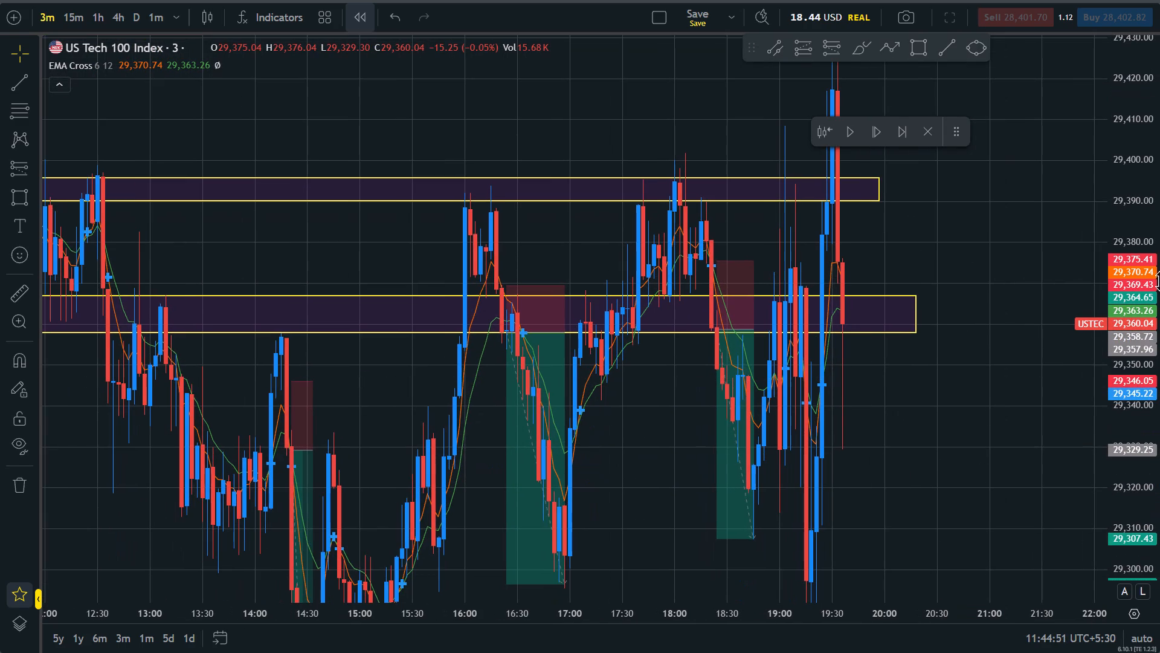
drag(1159, 209, 1159, 483)
click(901, 409)
scroll(901, 409, up, 2)
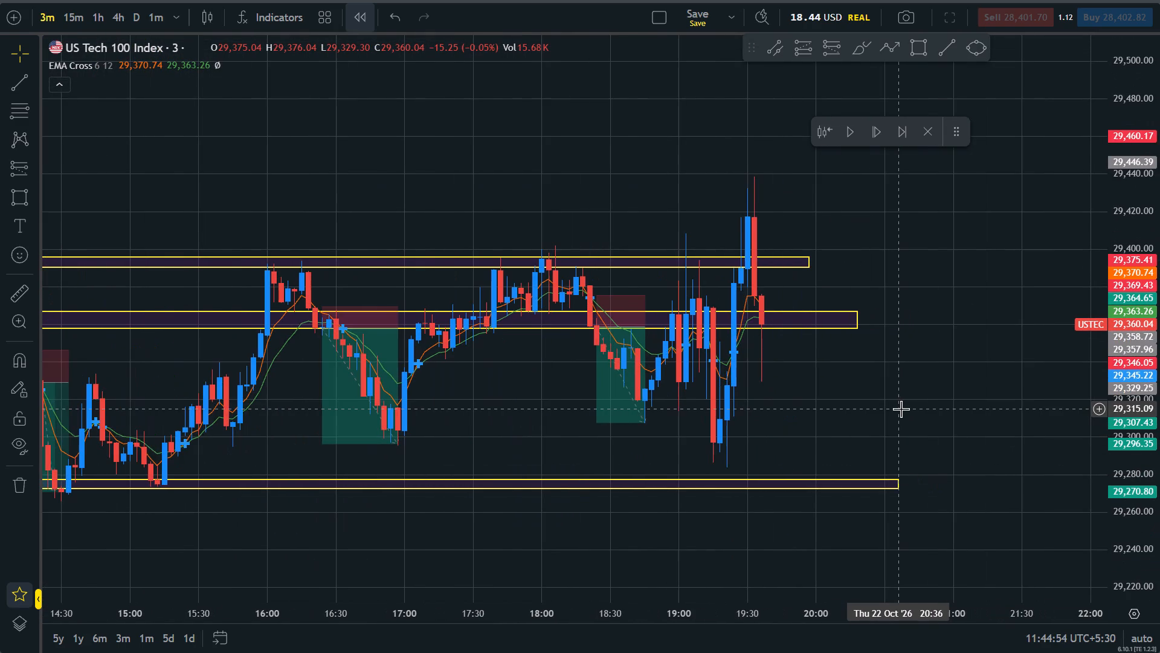
scroll(901, 409, up, 1)
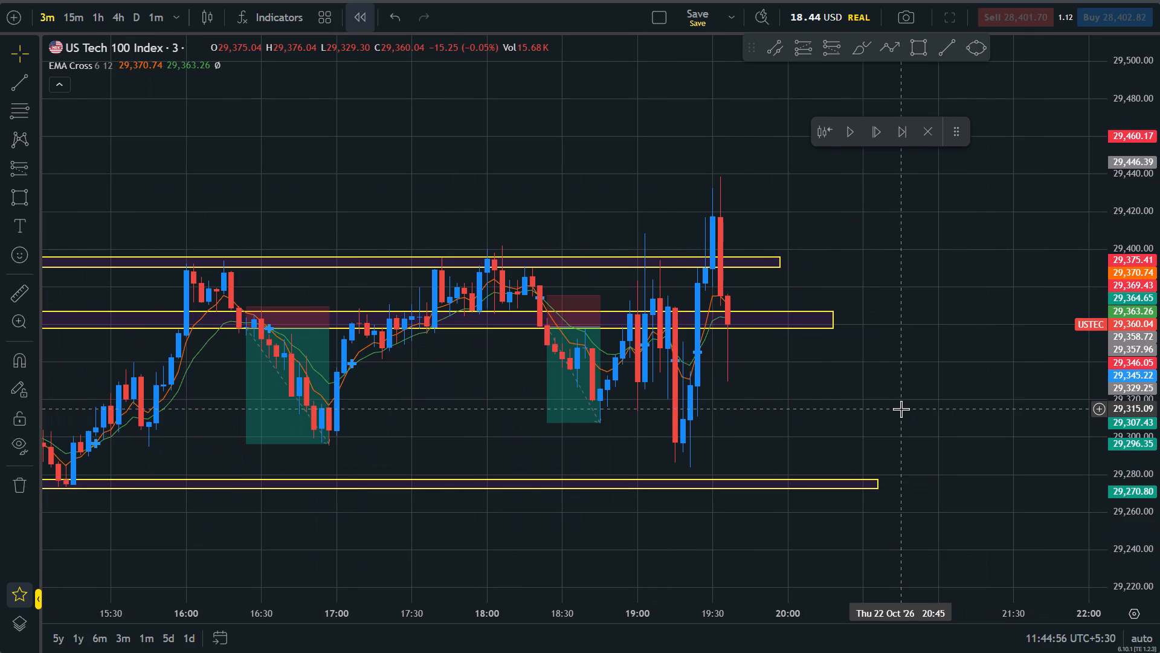
scroll(901, 409, down, 2)
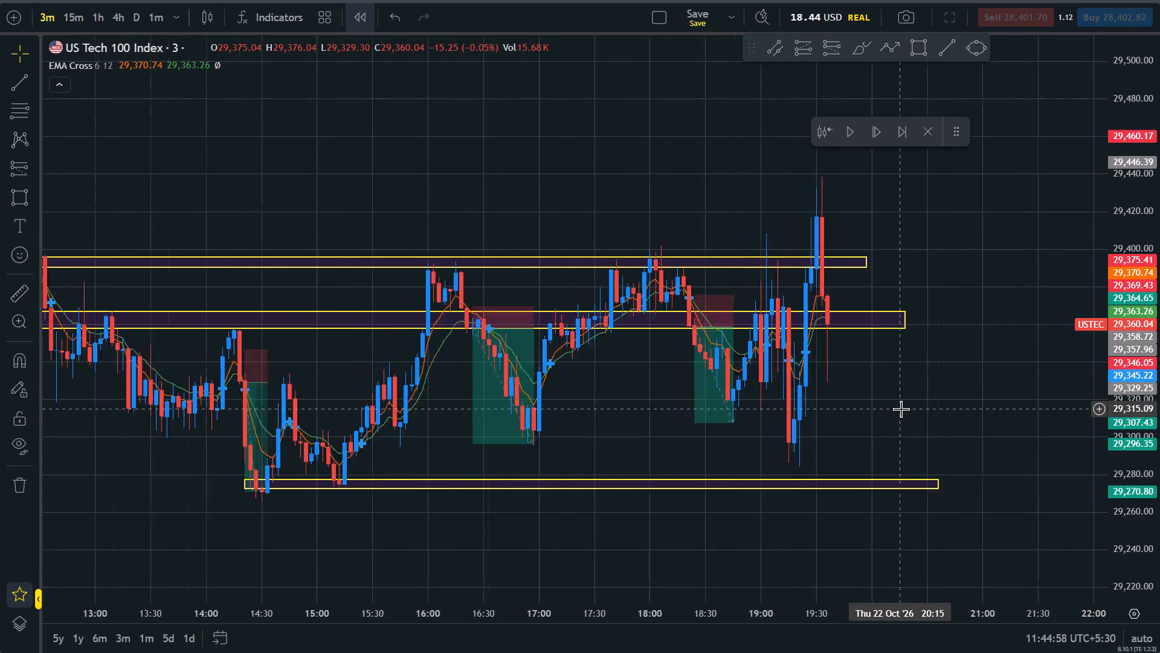
scroll(901, 409, down, 4)
scroll(901, 409, up, 5)
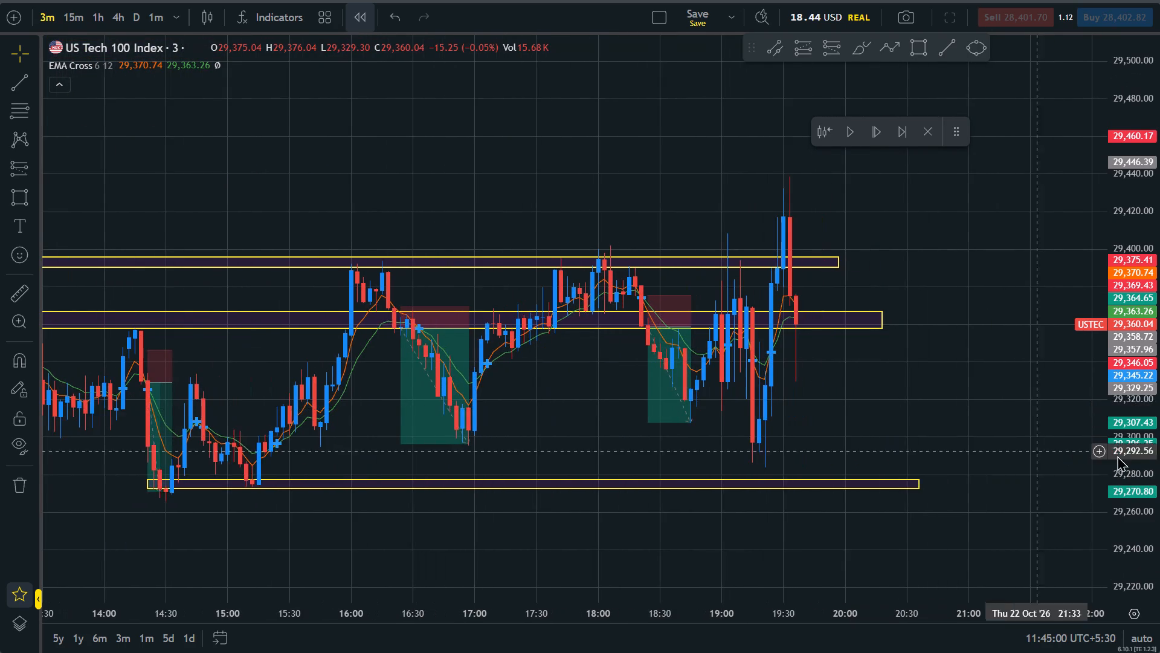
drag(1130, 444, 1124, 245)
drag(903, 437, 933, 377)
drag(1159, 321, 1144, 452)
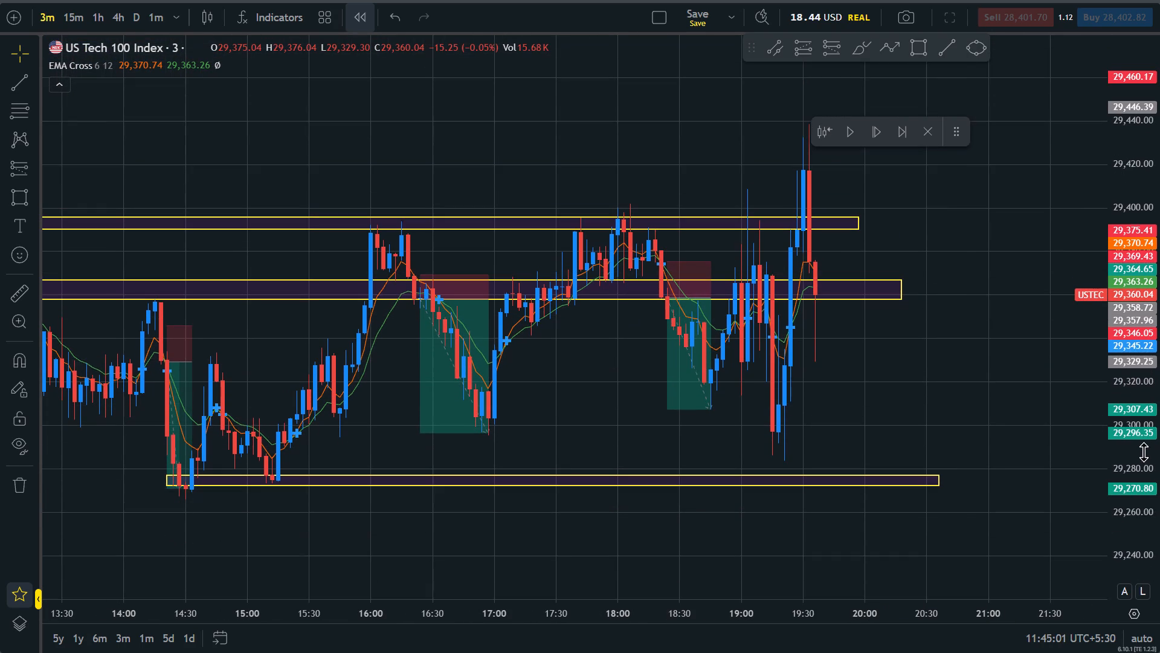
drag(978, 382, 951, 446)
scroll(951, 446, up, 1)
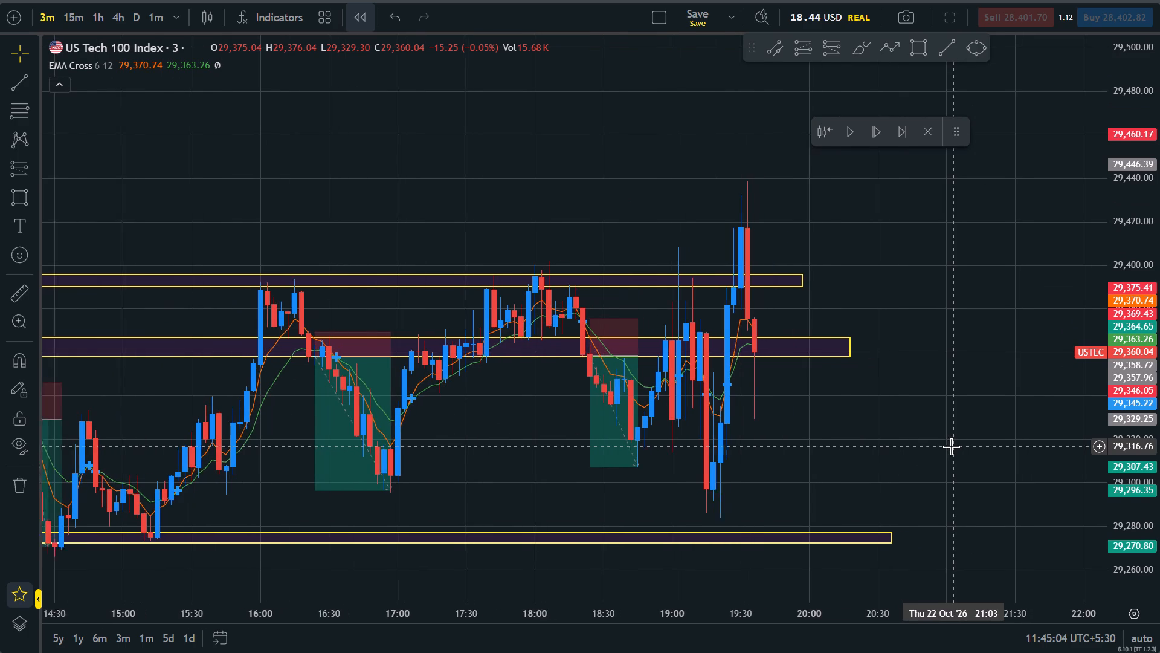
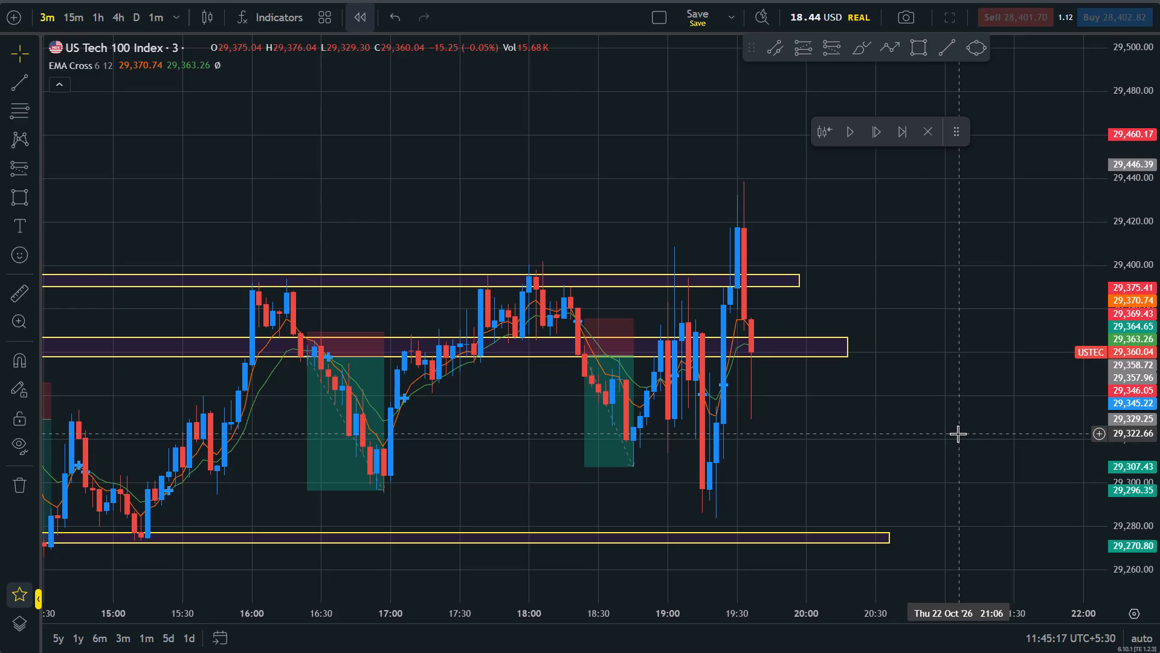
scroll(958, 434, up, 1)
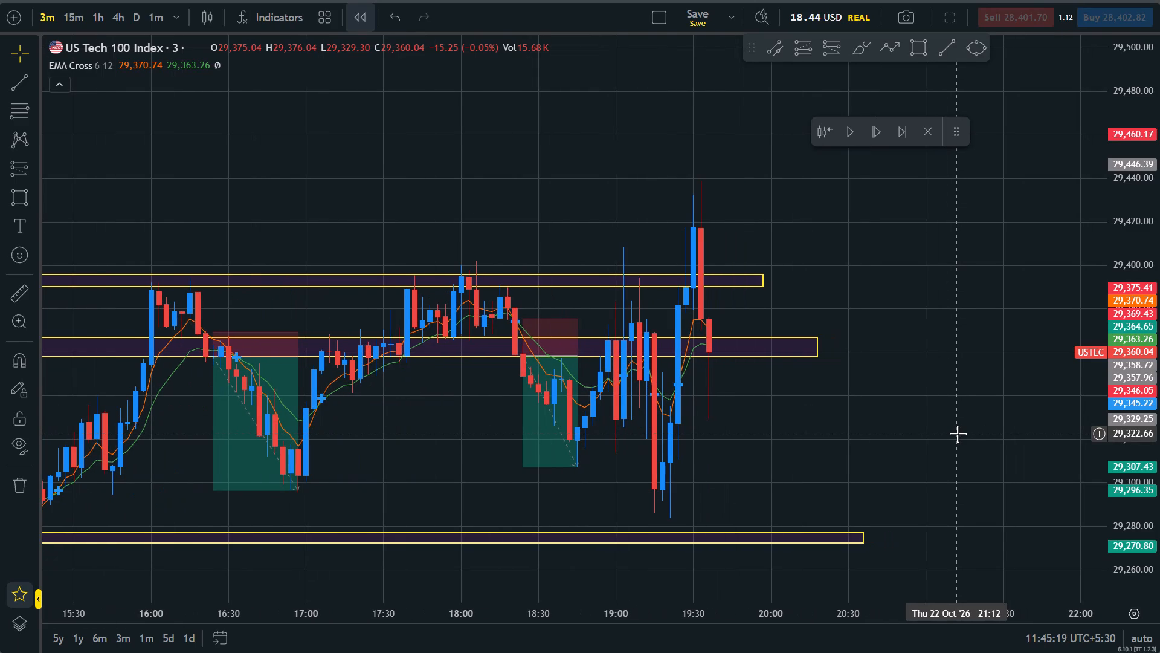
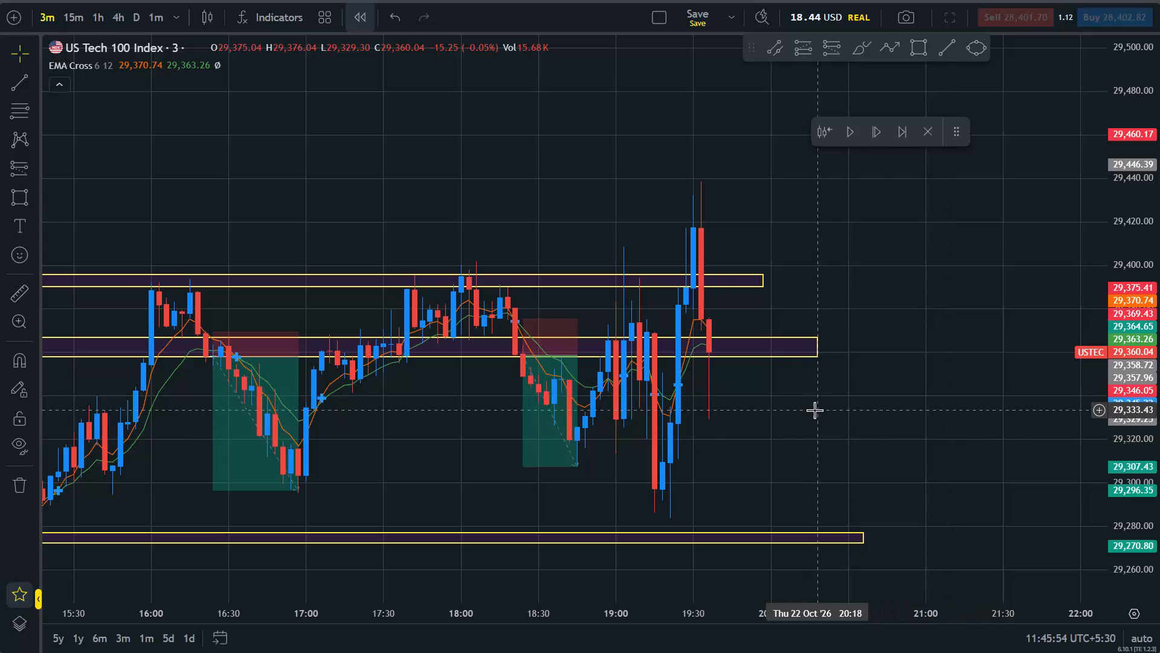
Advance the replay by one candle to 19:39.
scroll(968, 405, down, 1)
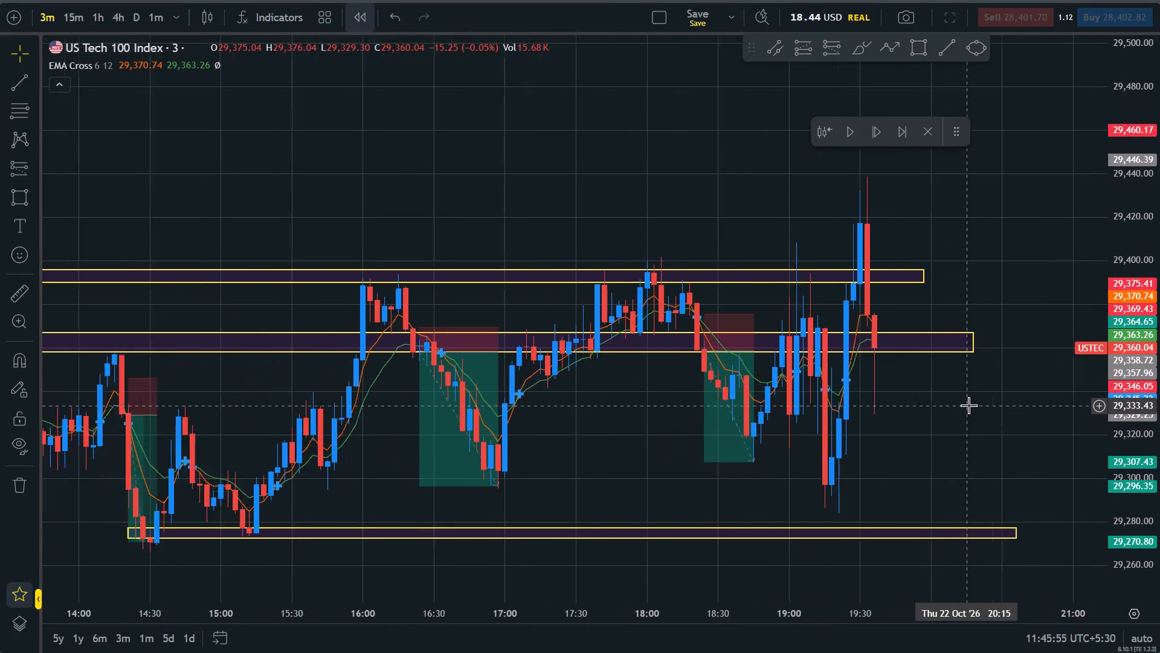
scroll(968, 405, down, 4)
scroll(968, 405, up, 6)
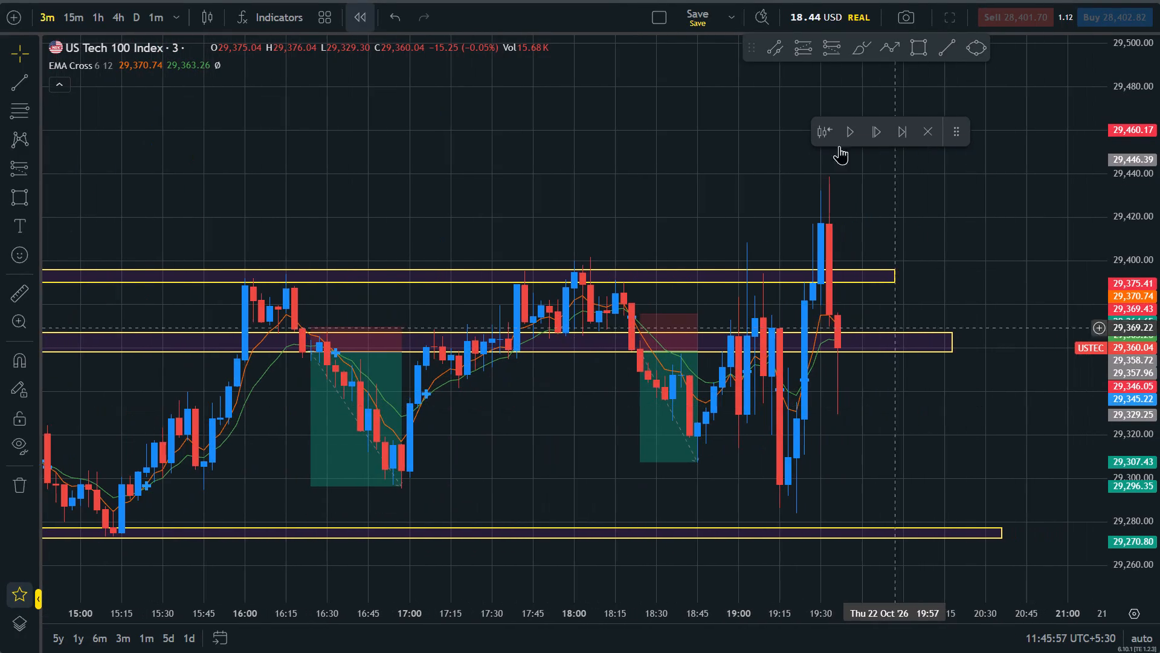
click(875, 131)
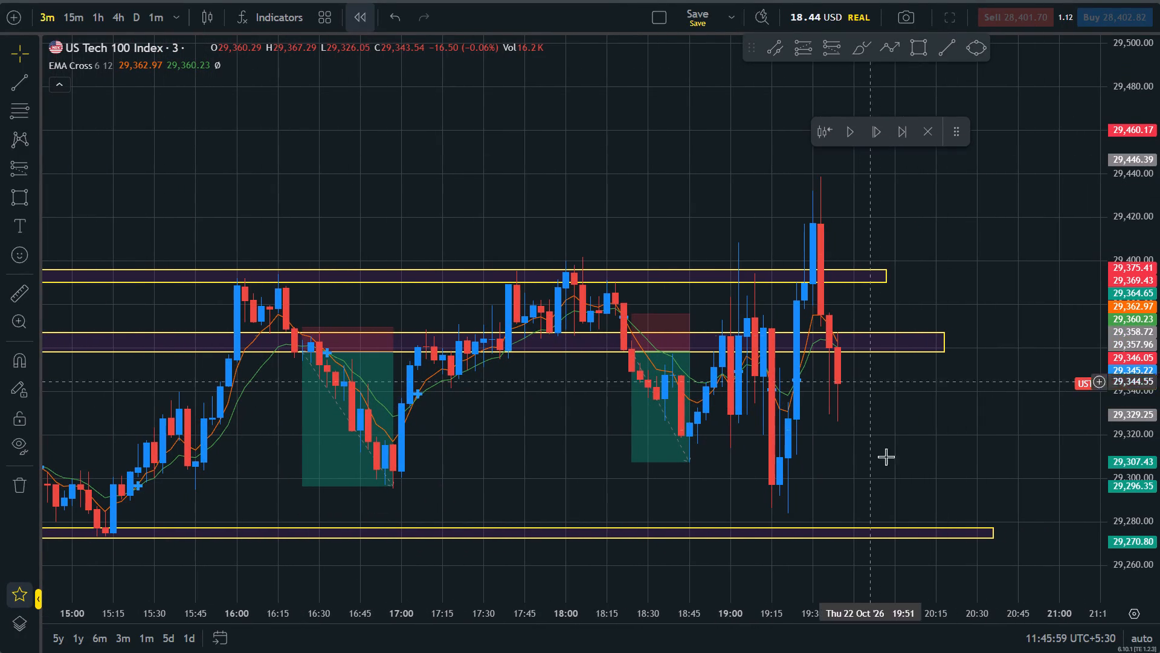
Place a short position starting at the 19:39 candle with its entry at about 29,361.
scroll(840, 450, down, 5)
drag(1159, 167, 1159, 285)
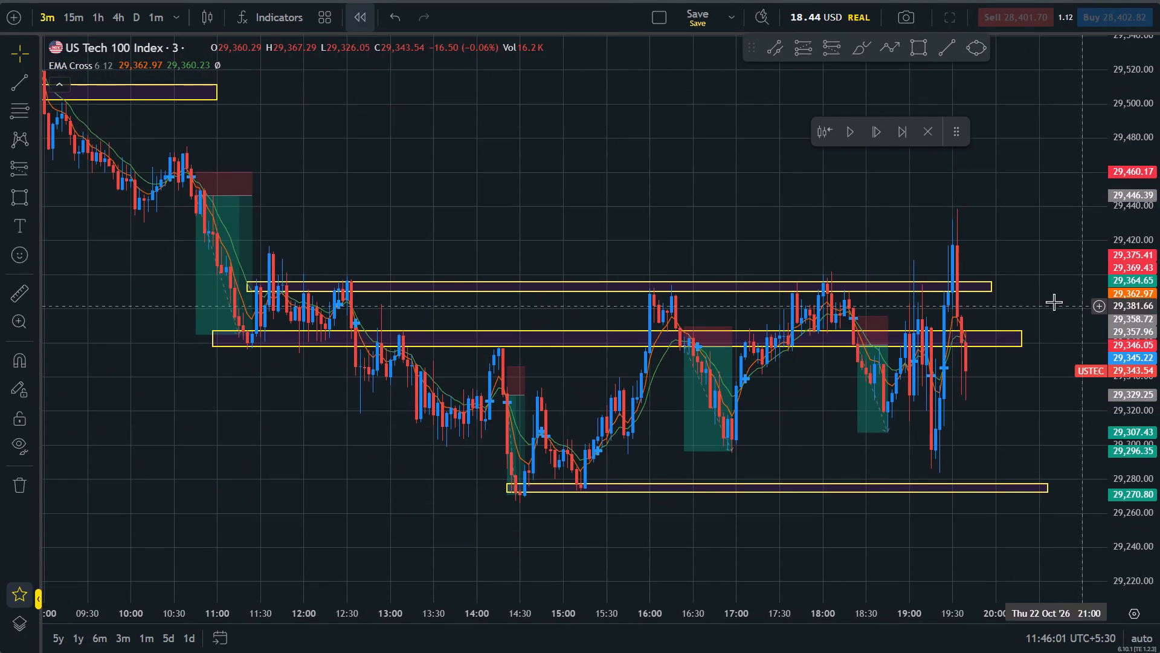
scroll(1054, 302, up, 2)
drag(1159, 464, 1104, 75)
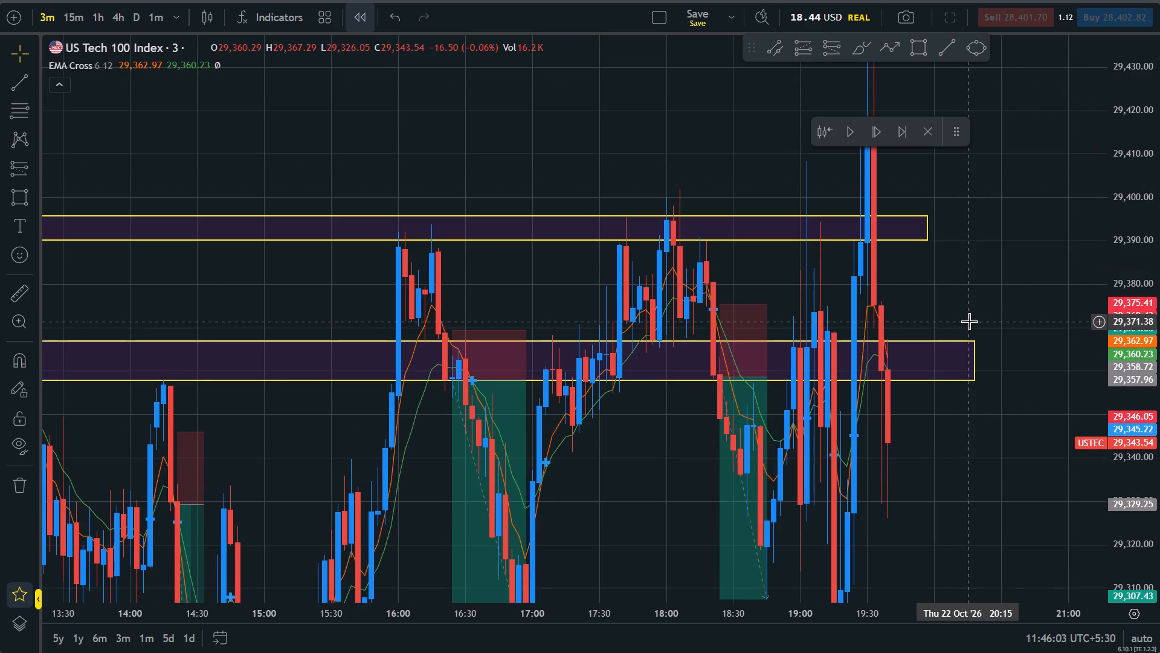
drag(975, 303, 848, 239)
scroll(848, 239, down, 3)
drag(1159, 240, 1159, 415)
scroll(1008, 415, up, 1)
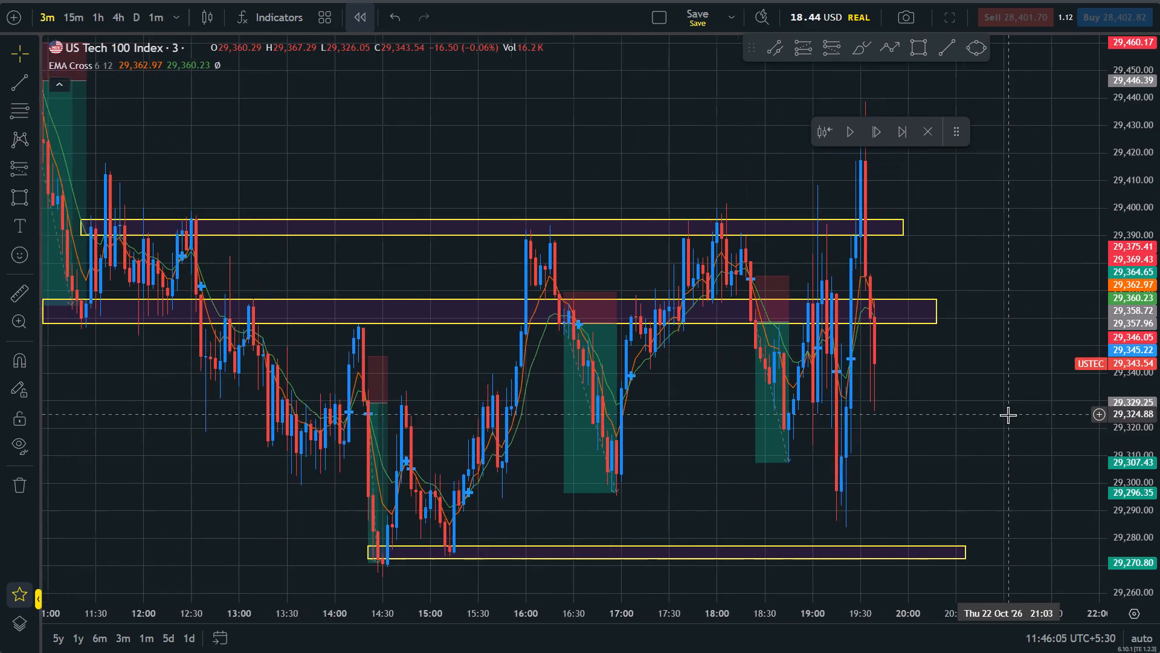
scroll(1008, 415, up, 2)
click(832, 54)
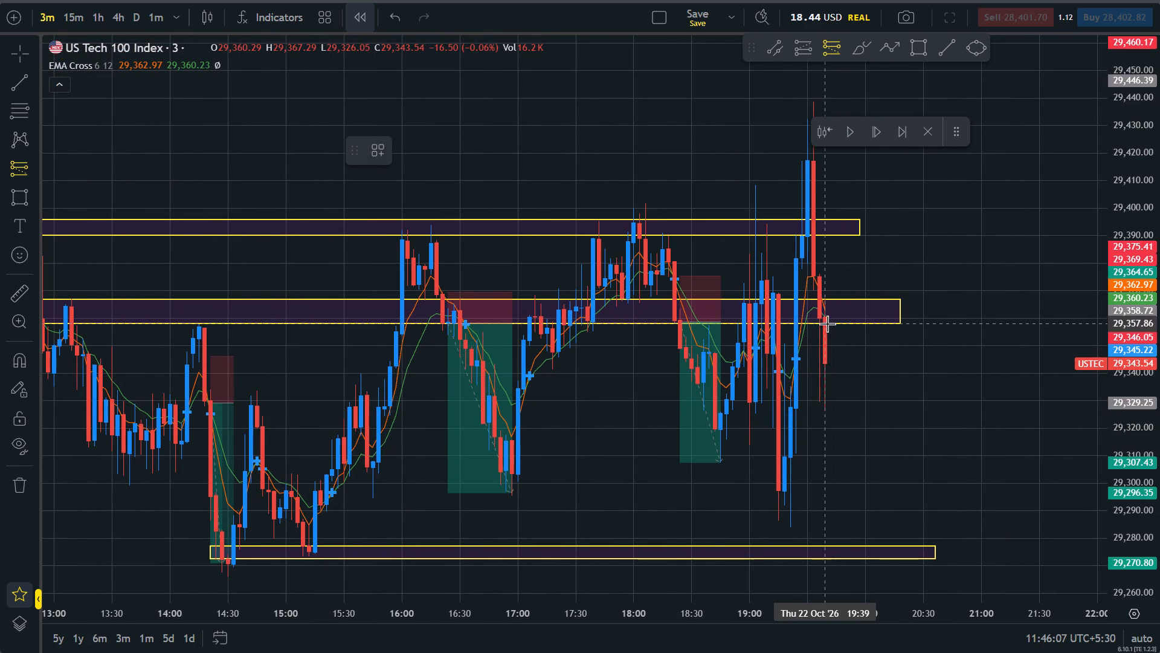
click(823, 315)
click(736, 169)
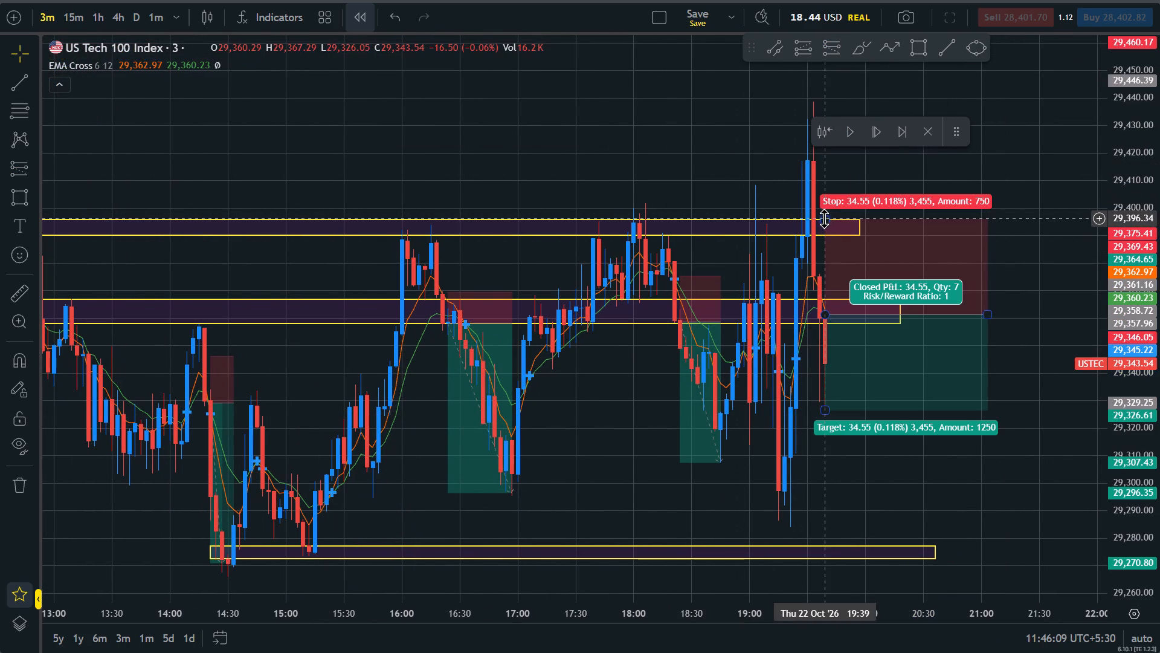
Set the new short position's stop to about 29,373.80 and its target to about 29,275.69, at the lower zone.
drag(823, 218, 833, 280)
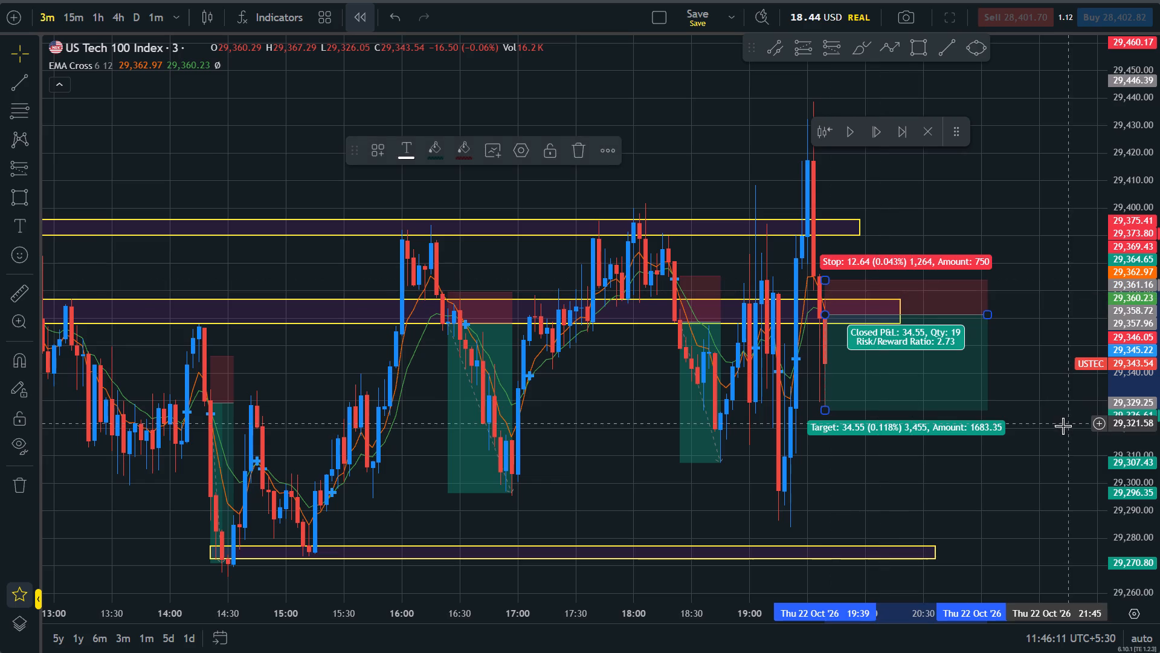
drag(1062, 426, 927, 362)
drag(702, 345, 723, 470)
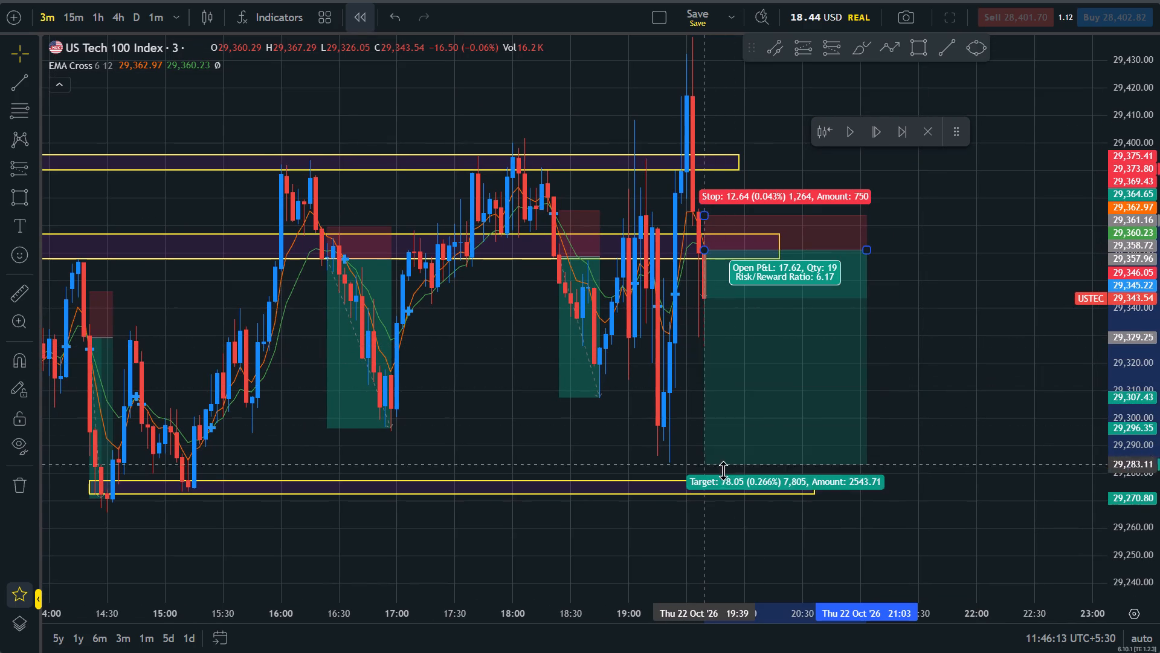
drag(723, 470, 727, 485)
click(961, 362)
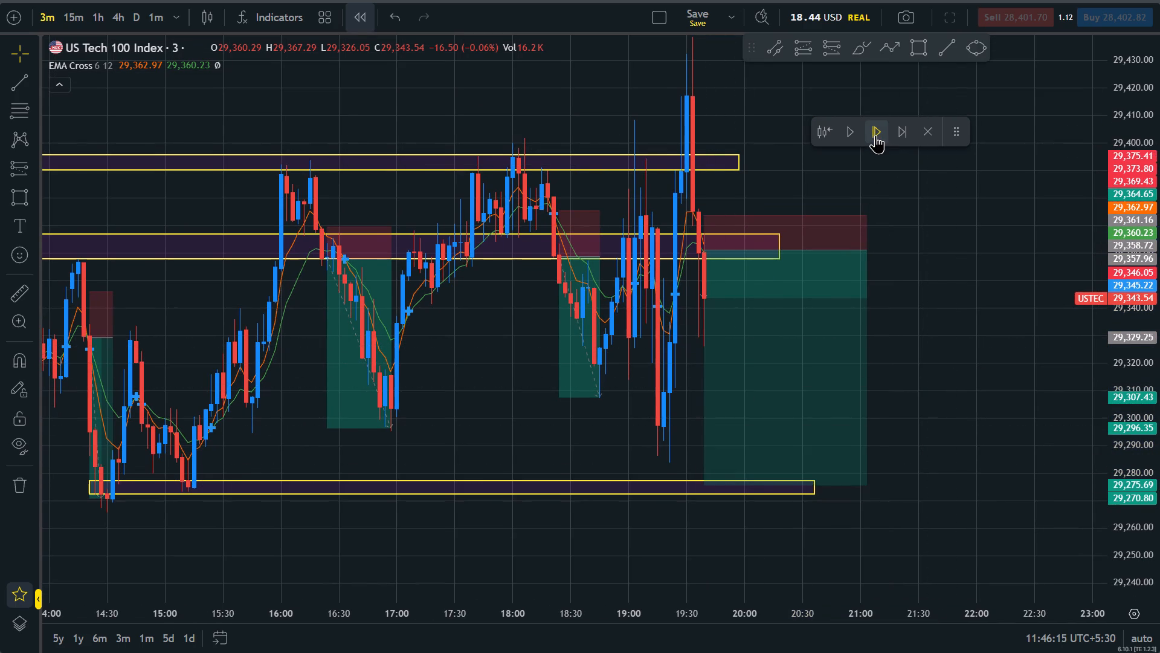
Advance the replay six candles to 19:57.
click(875, 136)
click(875, 136)
triple_click(875, 136)
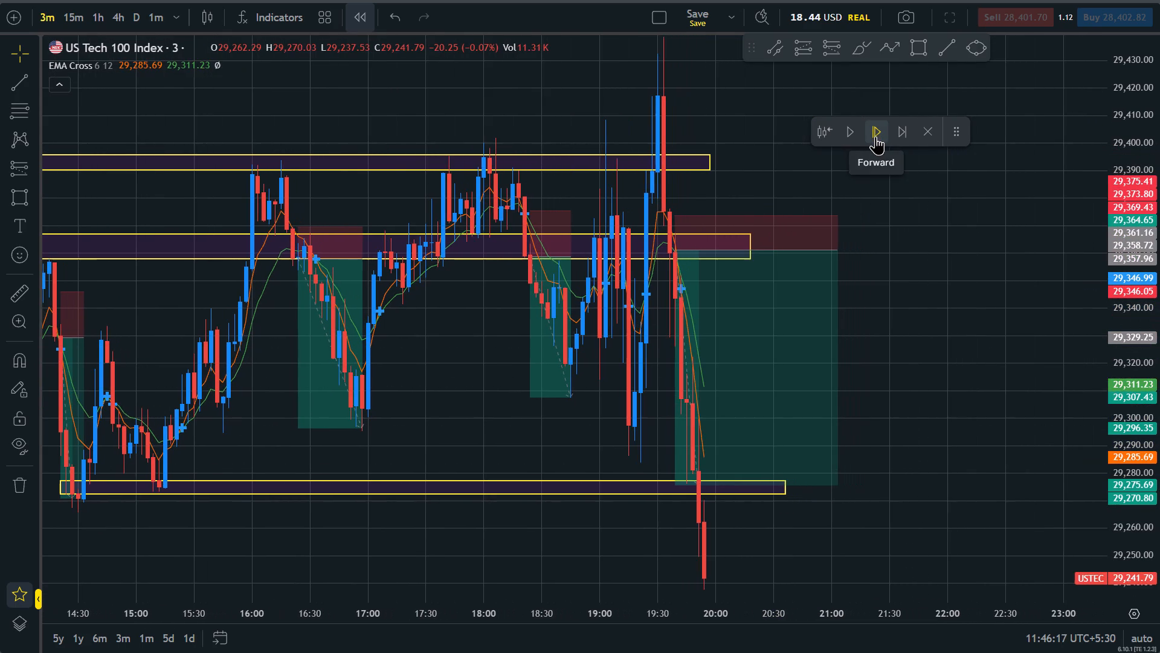
click(875, 136)
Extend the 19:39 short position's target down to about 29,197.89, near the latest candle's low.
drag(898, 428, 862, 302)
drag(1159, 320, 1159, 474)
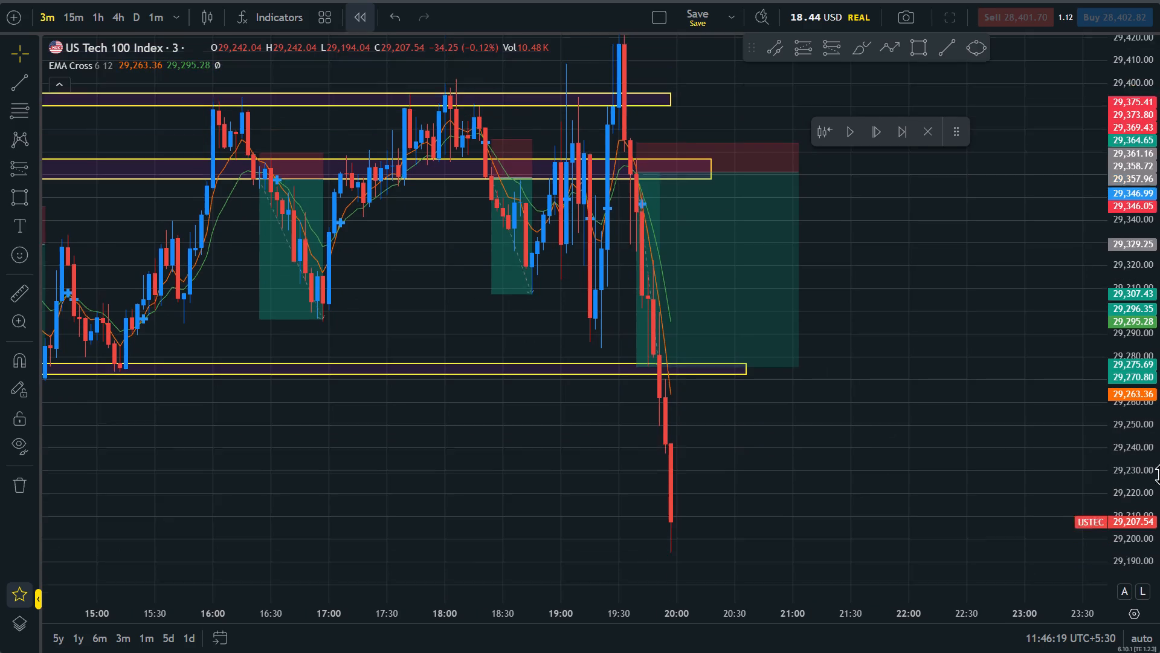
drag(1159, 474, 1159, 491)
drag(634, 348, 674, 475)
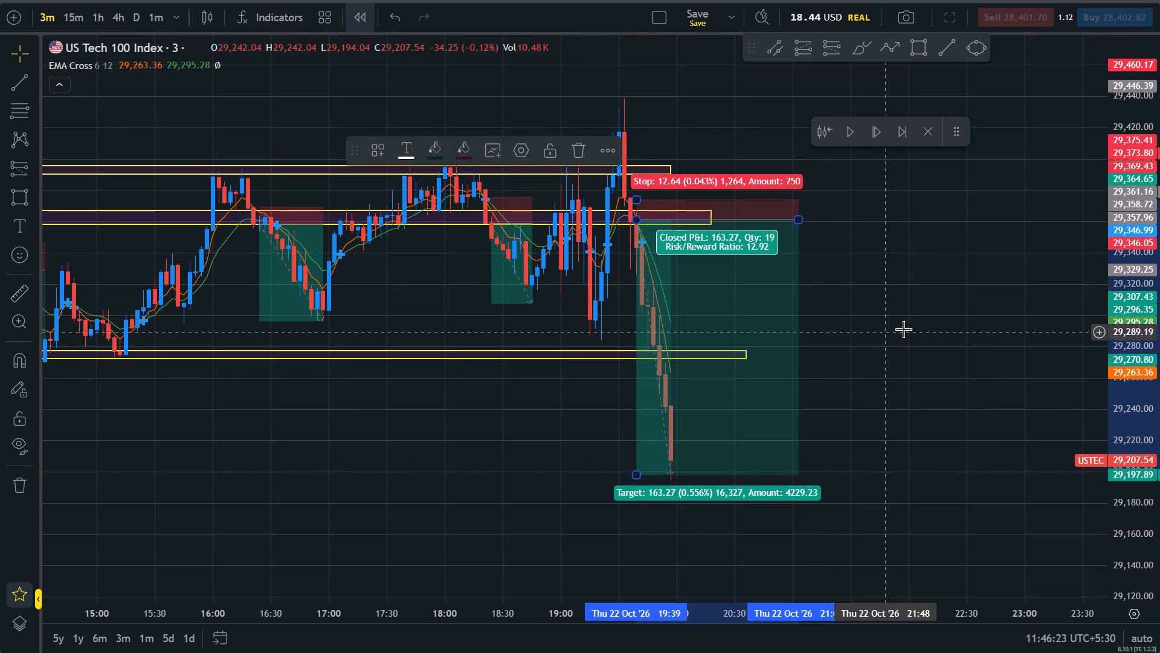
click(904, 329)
Advance the replay seven candles to 20:18.
triple_click(878, 138)
triple_click(878, 138)
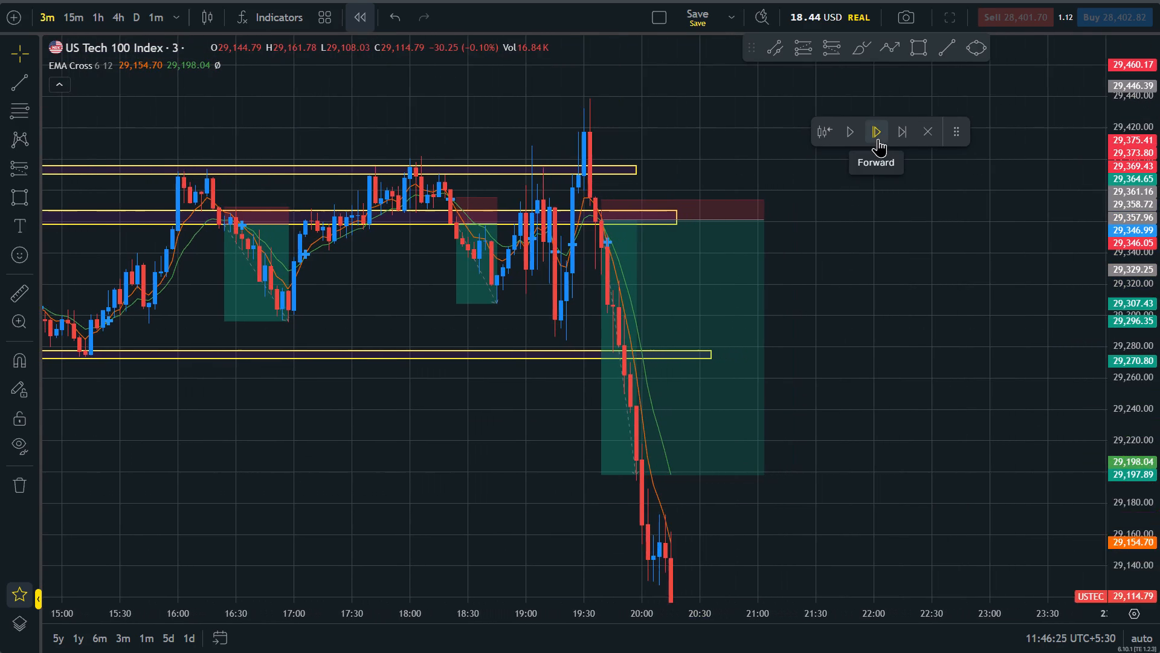
click(878, 138)
Extend the 19:39 short position's target down to about 29,105.14.
drag(902, 484, 892, 230)
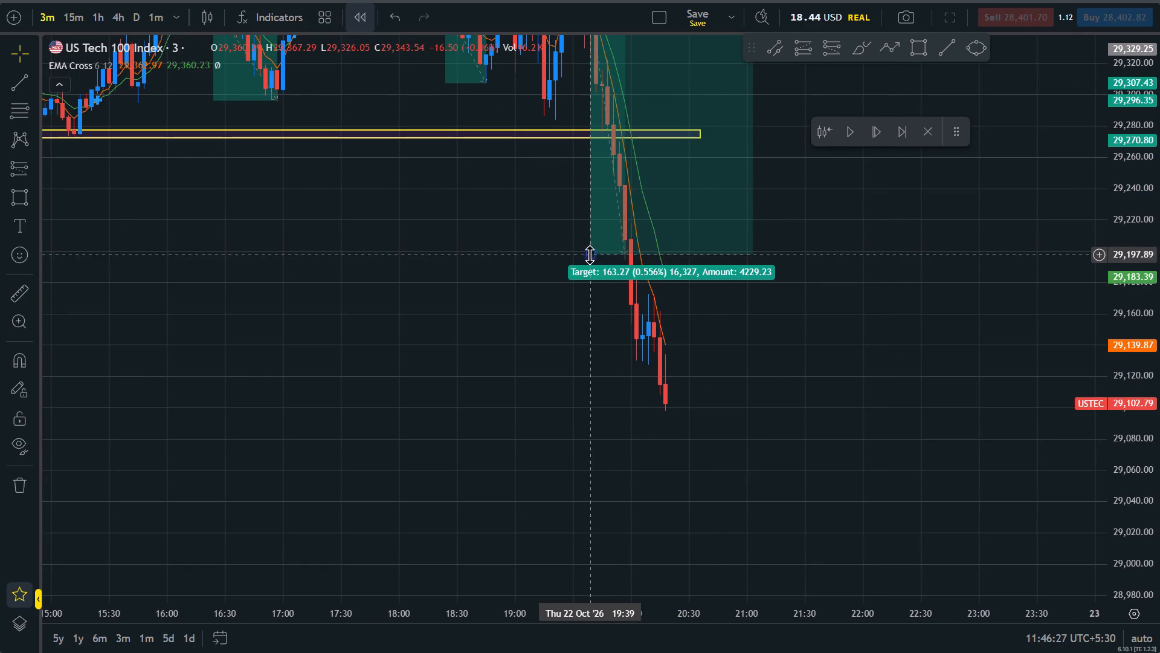
drag(590, 256, 637, 399)
click(799, 316)
drag(859, 229, 859, 234)
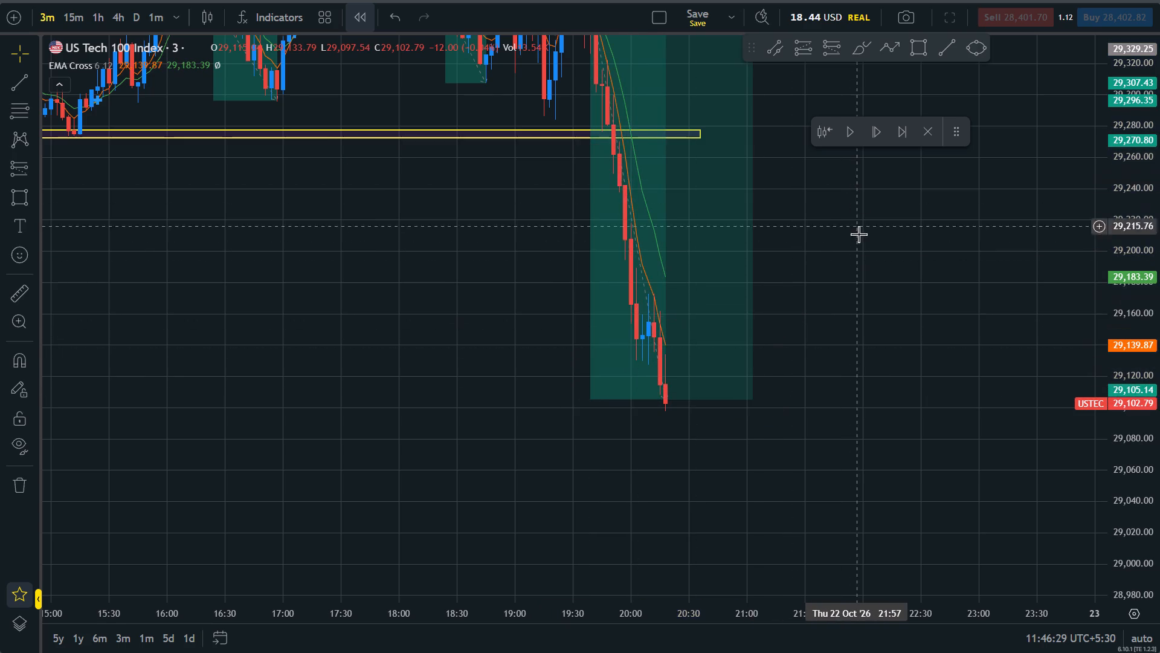
Advance the replay candle by candle from 20:18 to 21:03.
drag(859, 234, 869, 409)
triple_click(874, 135)
triple_click(874, 135)
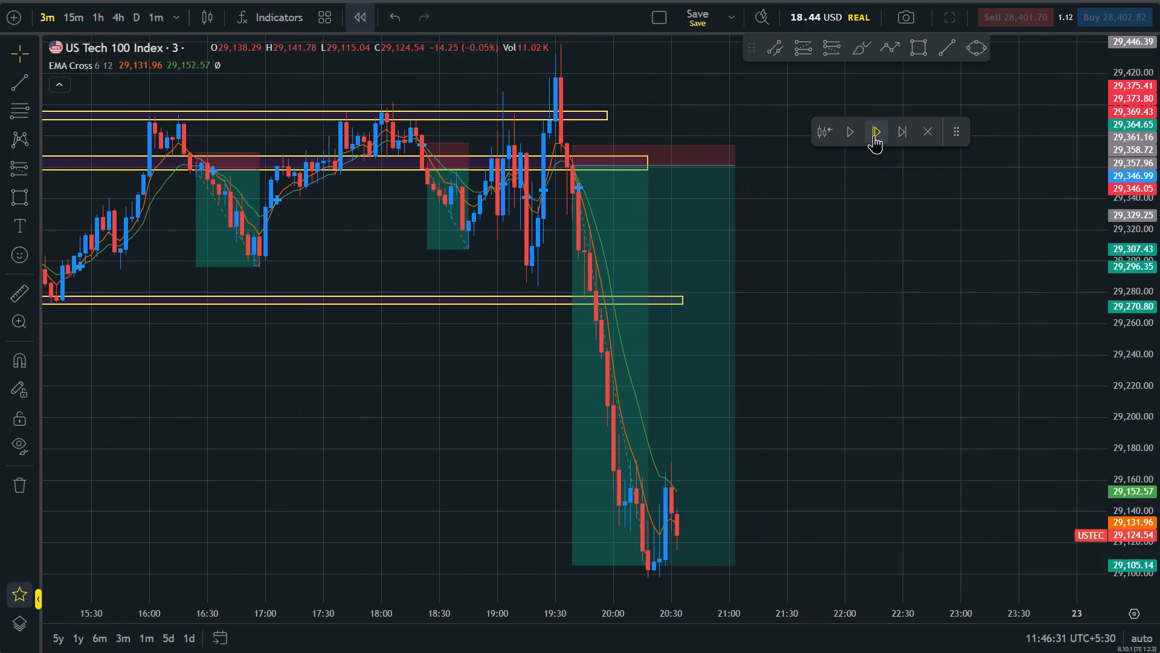
triple_click(874, 135)
triple_click(874, 135)
triple_click(874, 135)
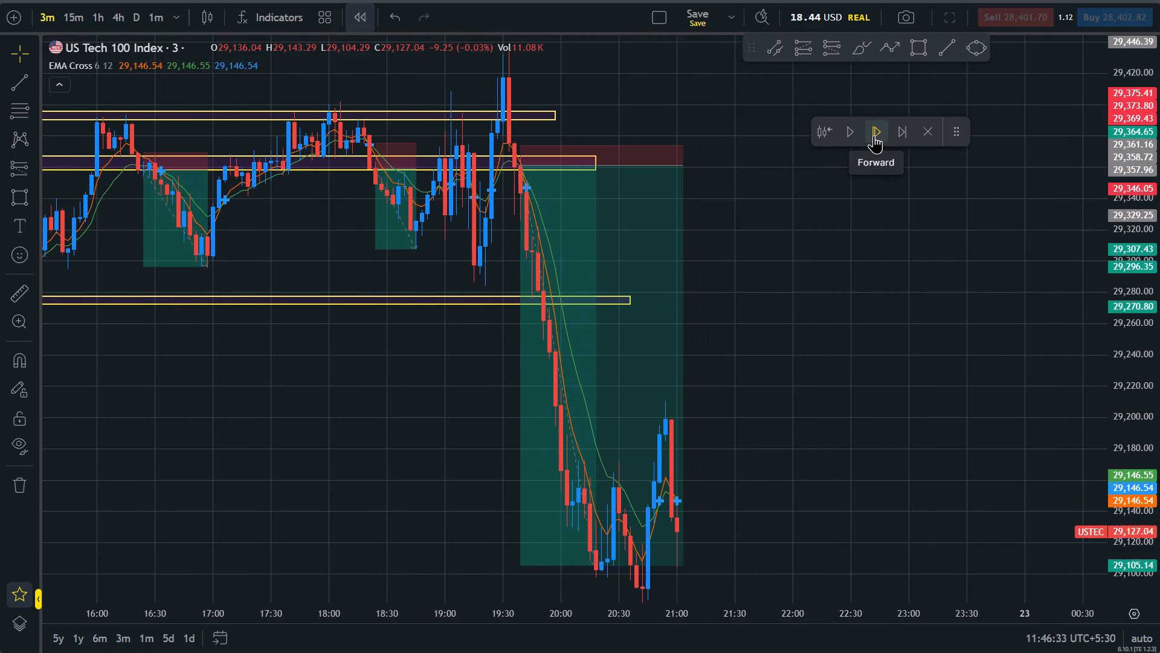
Shorten the 19:39 short position so that it ends at about 20:27.
drag(678, 167, 607, 149)
Draw a thin rectangle zone at about 29,100 under the recent lows, from 20:00 to about 22:18.
drag(841, 375, 899, 208)
scroll(899, 208, down, 6)
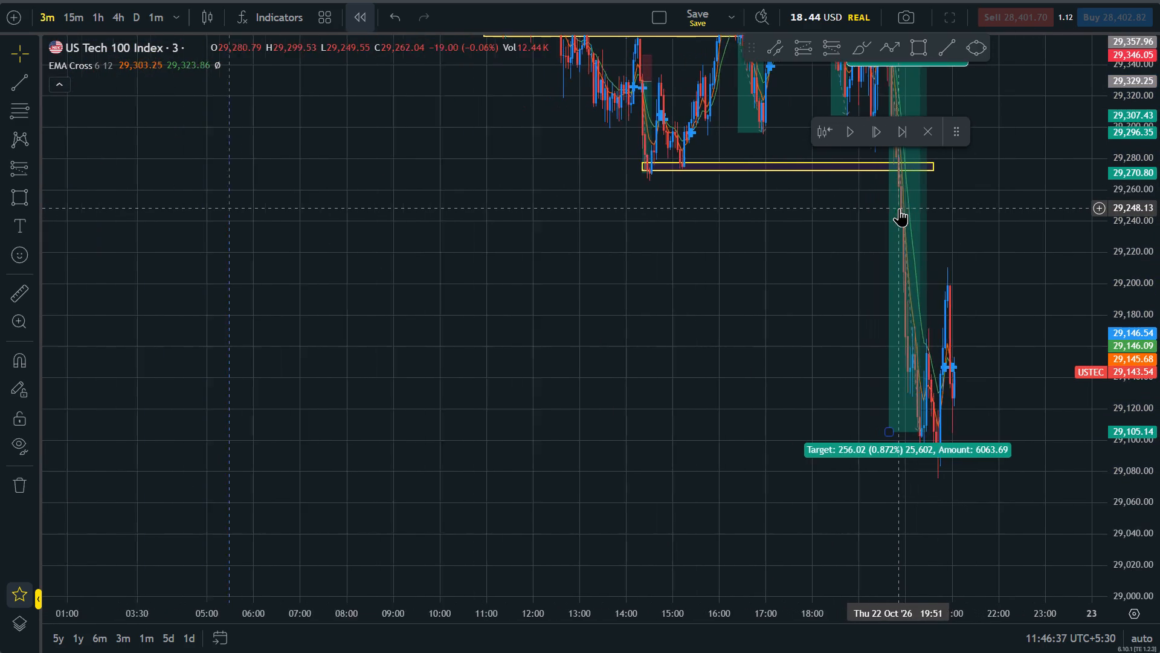
drag(1159, 276, 1159, 389)
scroll(1032, 427, up, 6)
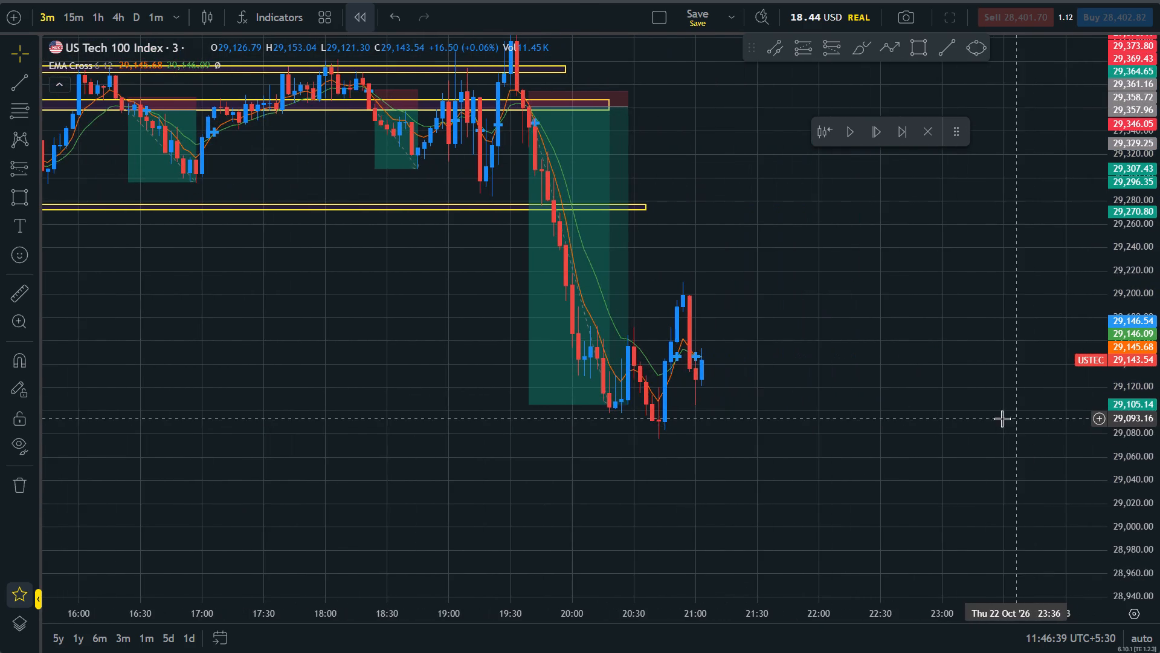
drag(983, 418, 947, 467)
click(920, 45)
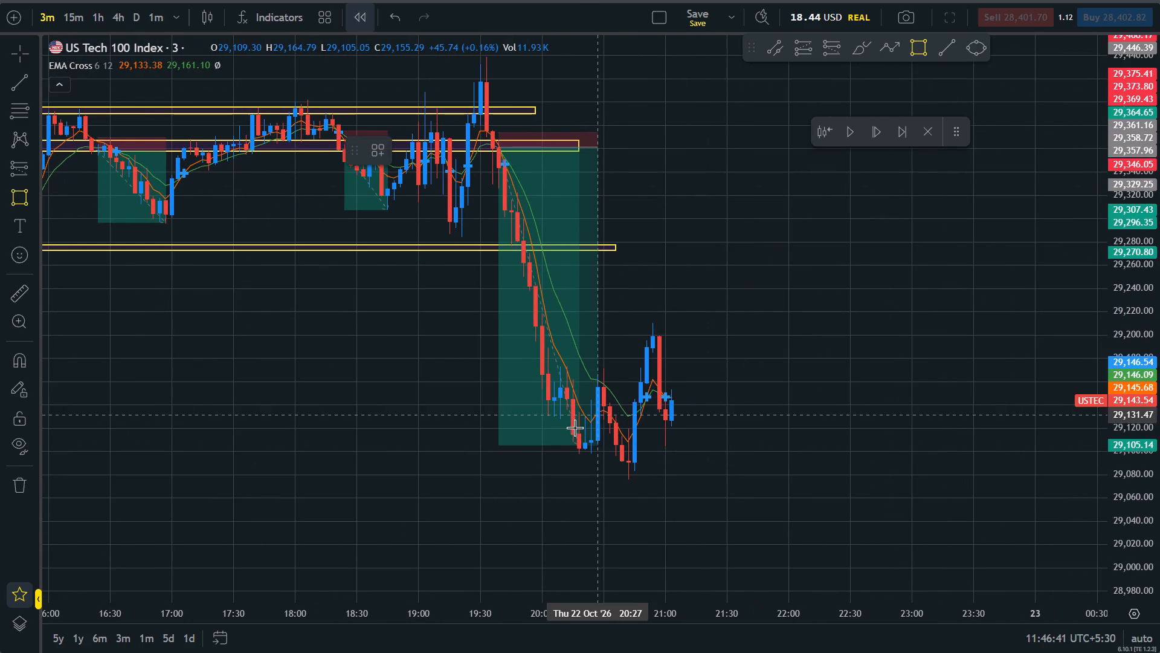
click(543, 455)
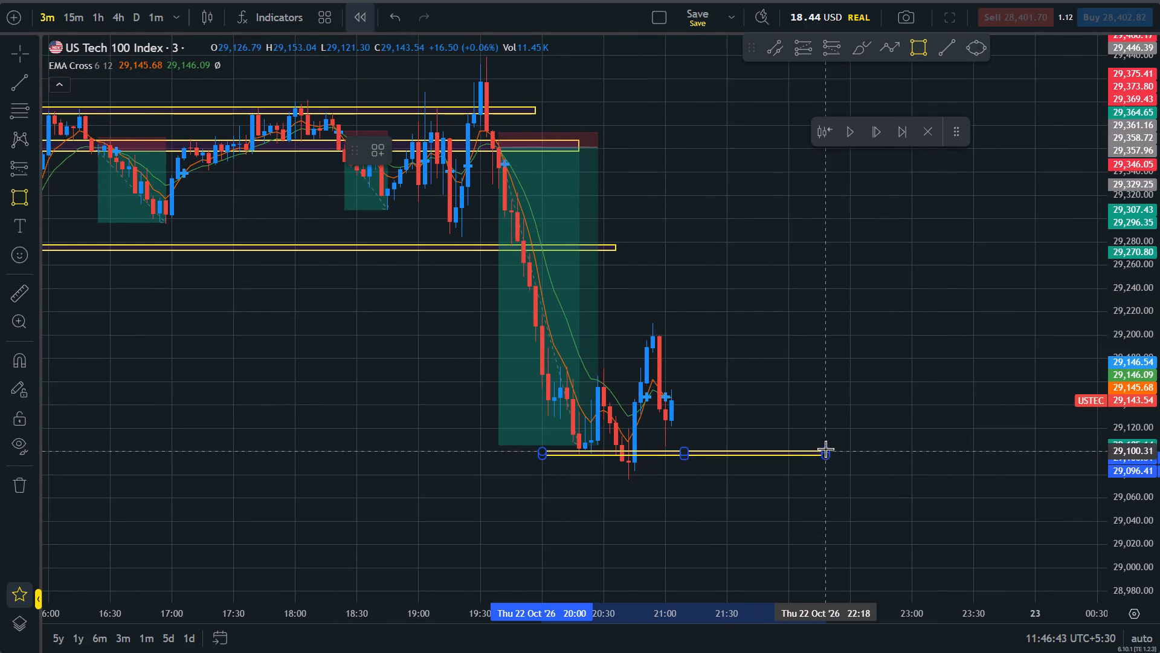
click(825, 447)
click(920, 395)
Draw a second rectangle zone between about 29,196 and 29,202 at the recent swing high, from 20:00 to about 23:24.
drag(894, 324, 895, 382)
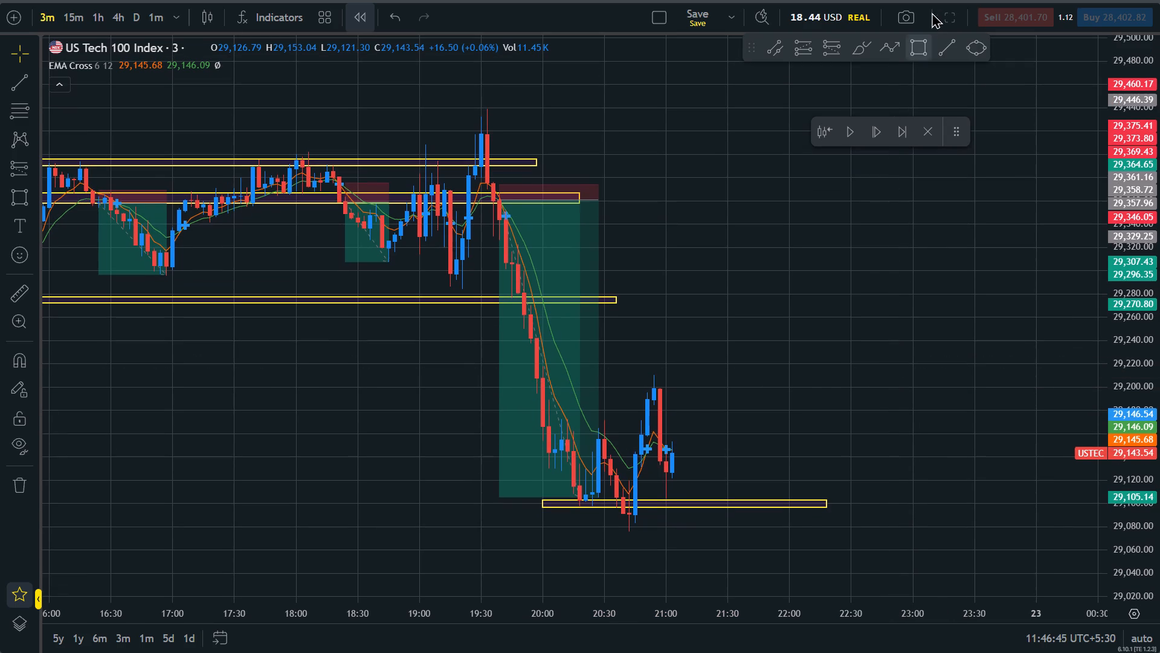
click(917, 54)
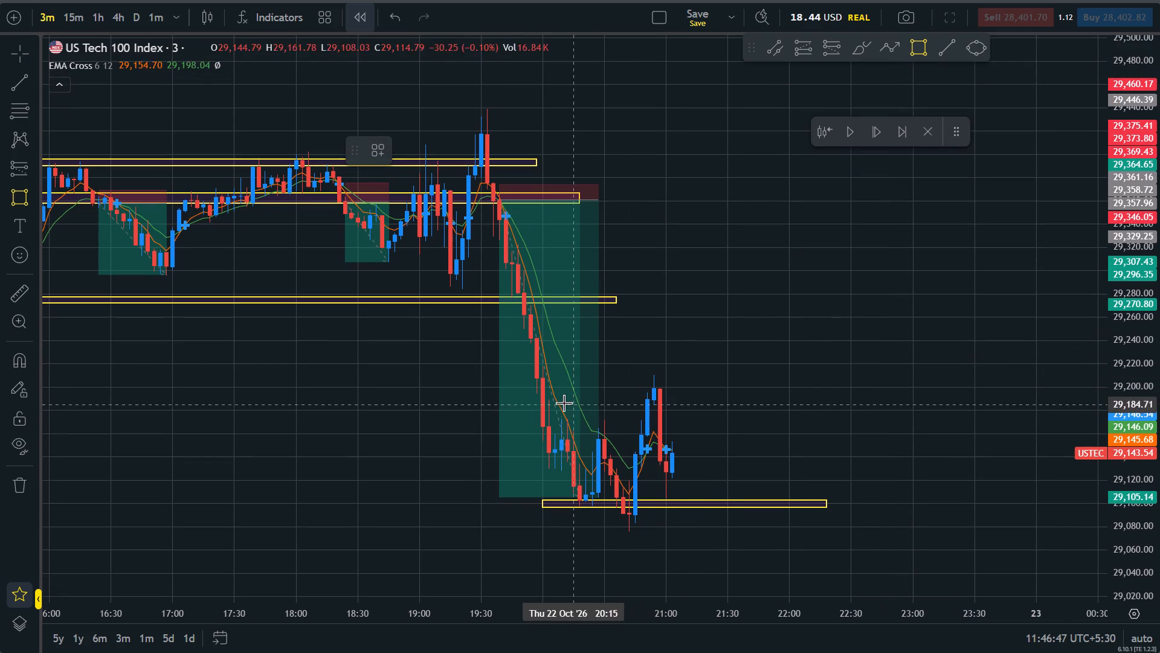
click(545, 385)
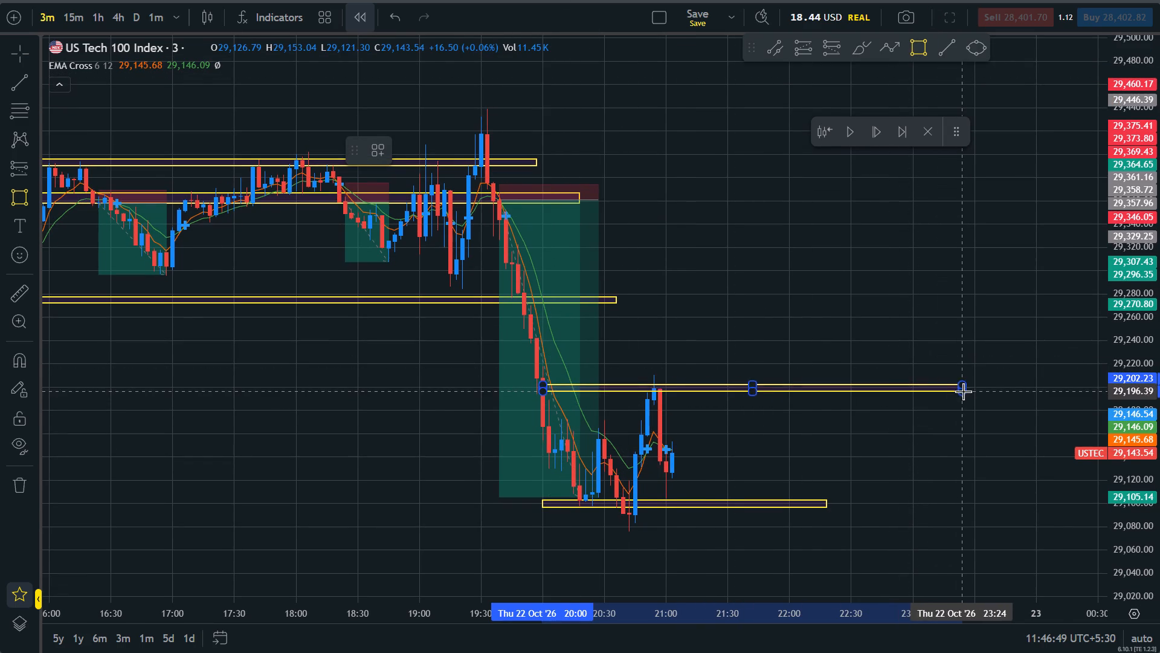
click(963, 391)
Advance the replay candle by candle from 21:03 to 21:57.
drag(830, 451, 1053, 369)
scroll(1053, 369, up, 1)
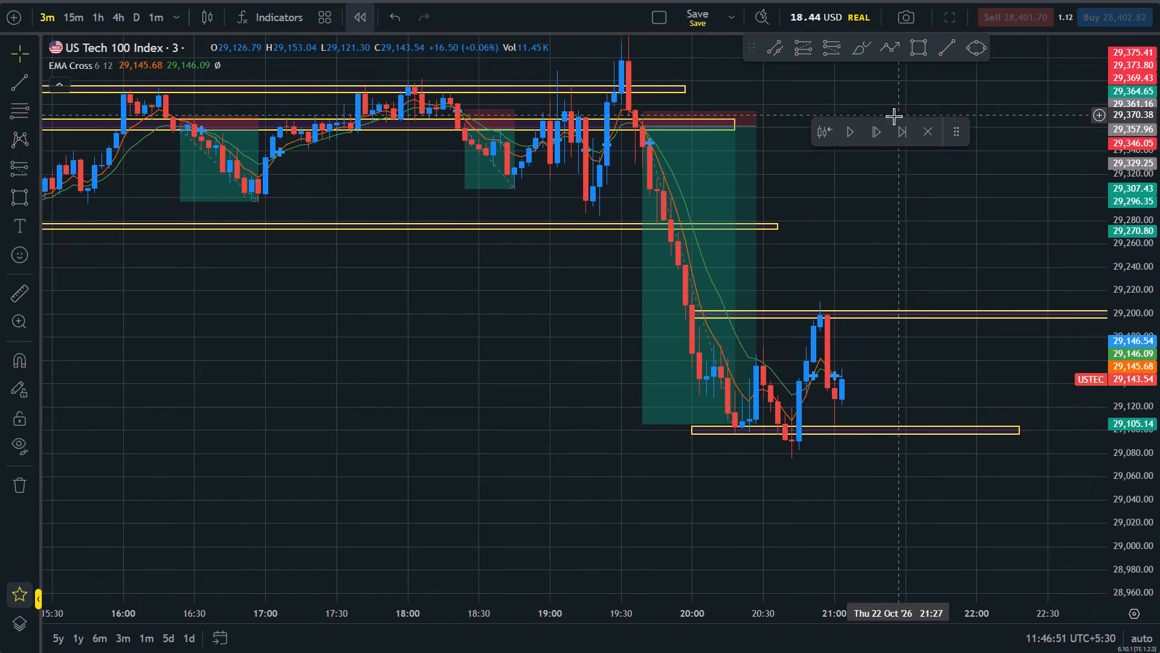
triple_click(877, 133)
triple_click(877, 133)
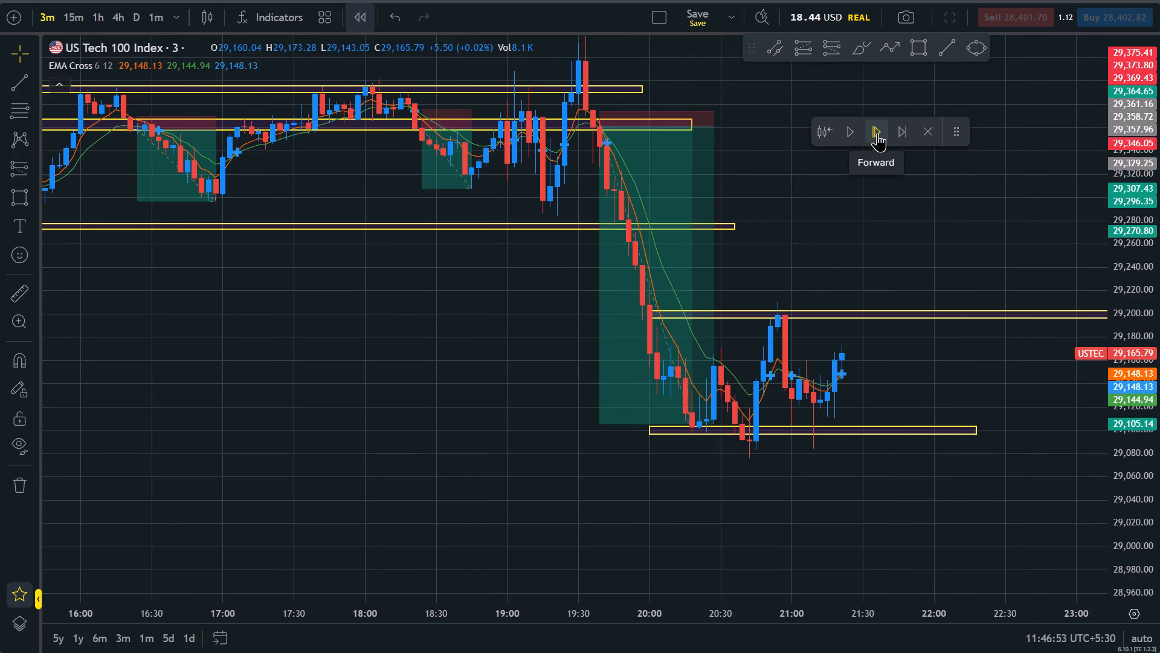
triple_click(877, 133)
double_click(877, 133)
click(877, 133)
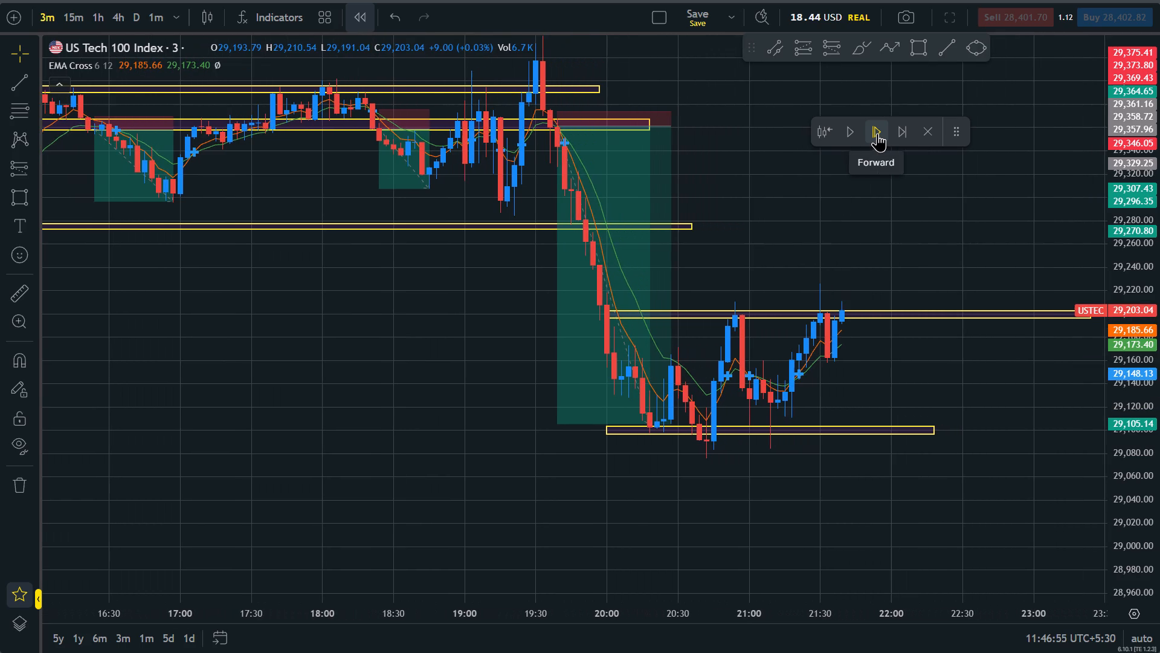
click(877, 133)
click(877, 133)
click(877, 133)
click(877, 133)
click(877, 133)
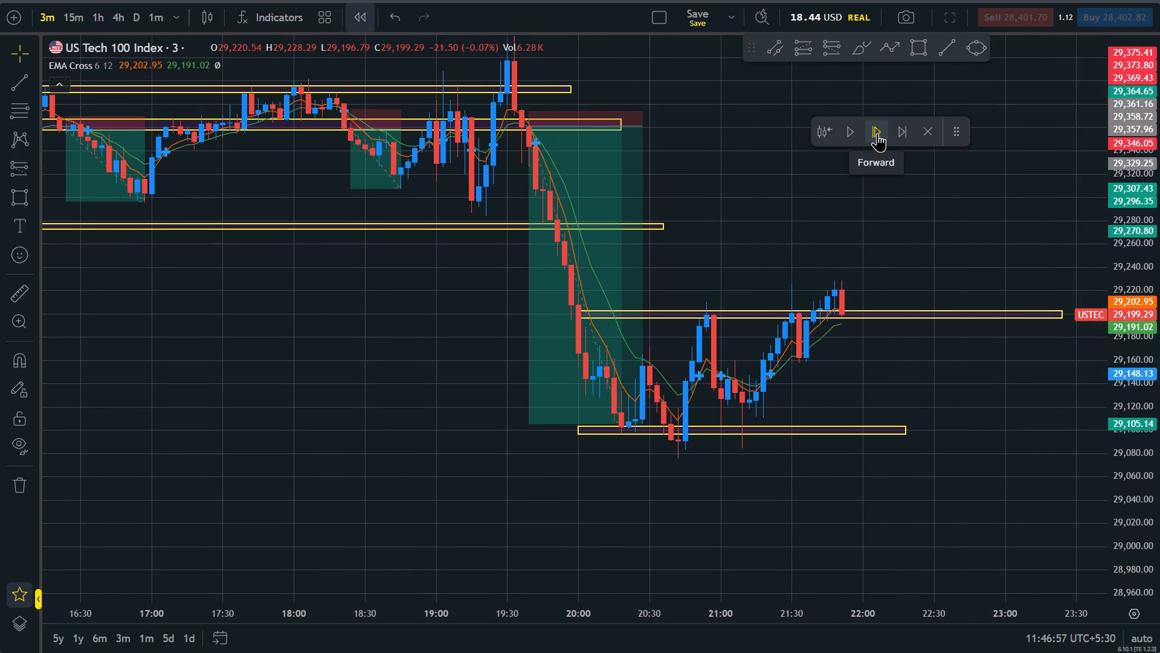
click(877, 133)
Place a short position starting at 22:00 with its entry at about 29,187, just below the 29,200 zone.
drag(1159, 428, 1158, 134)
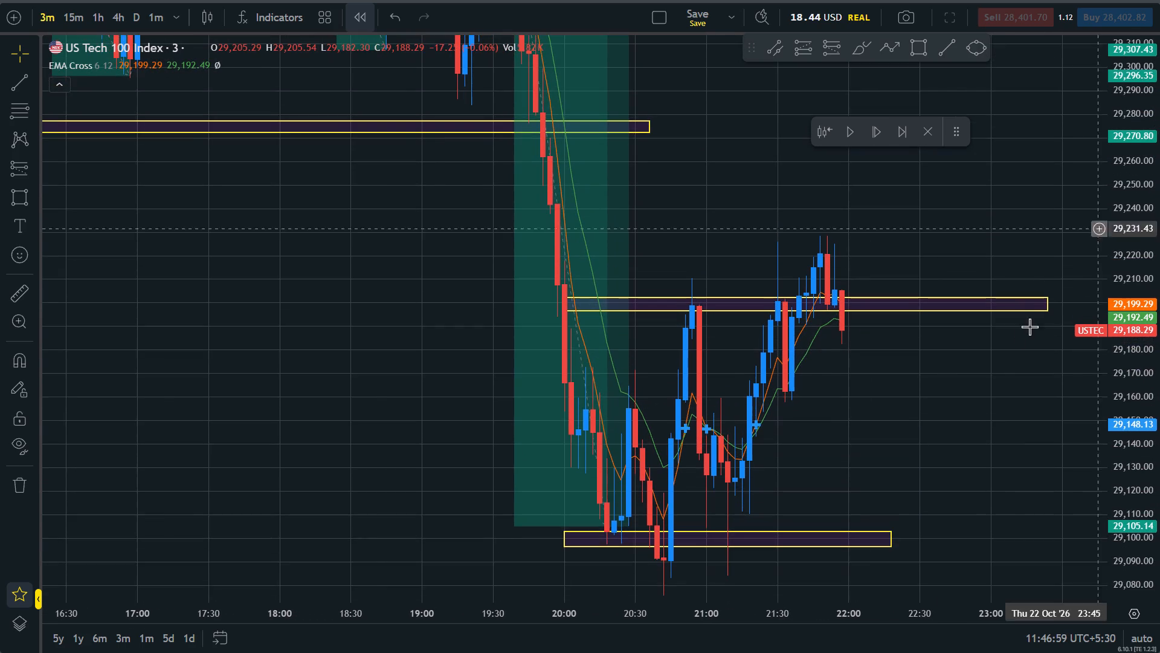
drag(987, 367, 872, 303)
scroll(872, 303, down, 2)
drag(1159, 222, 1159, 342)
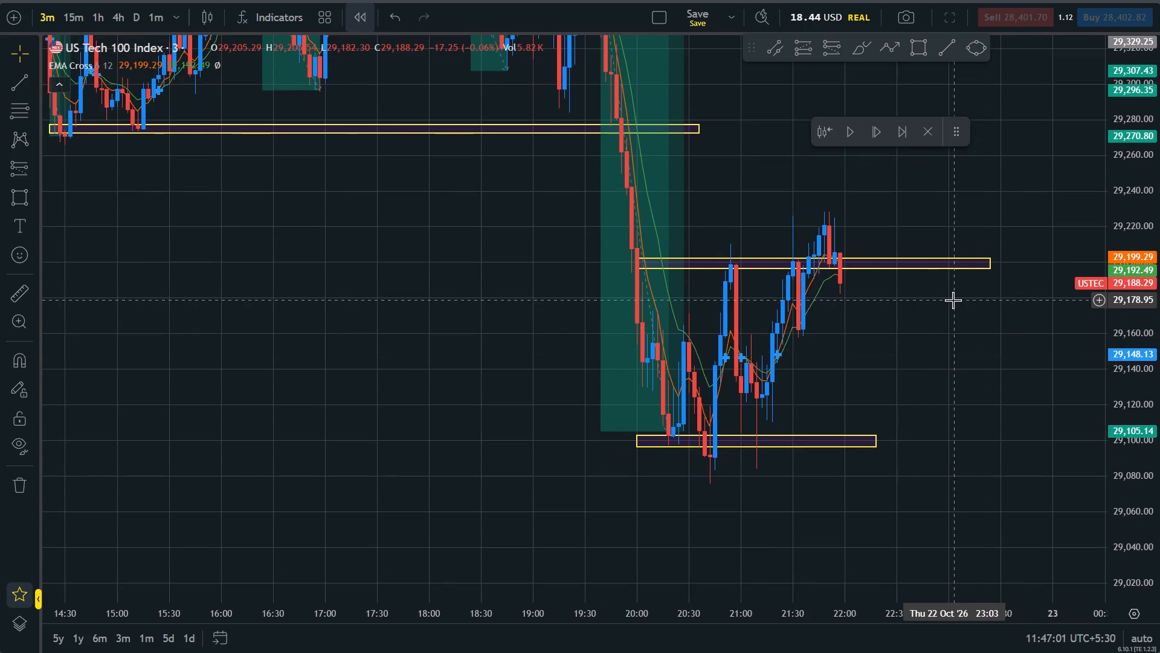
scroll(953, 300, up, 2)
drag(1159, 439, 1159, 270)
drag(914, 322, 945, 418)
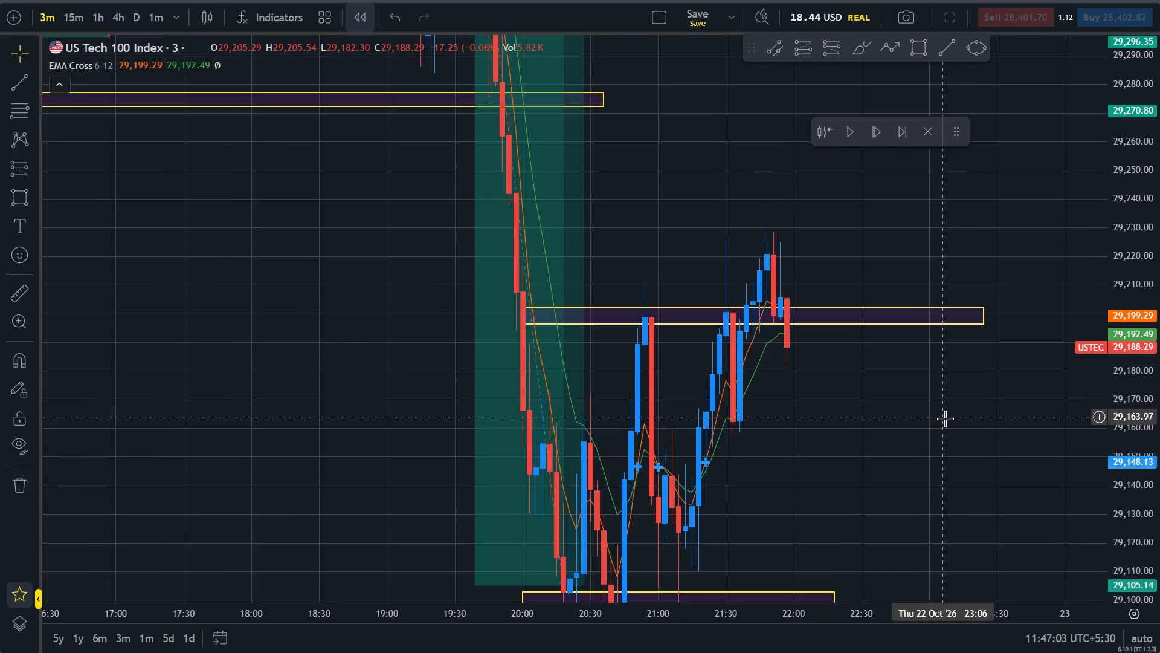
scroll(831, 371, up, 1)
click(823, 45)
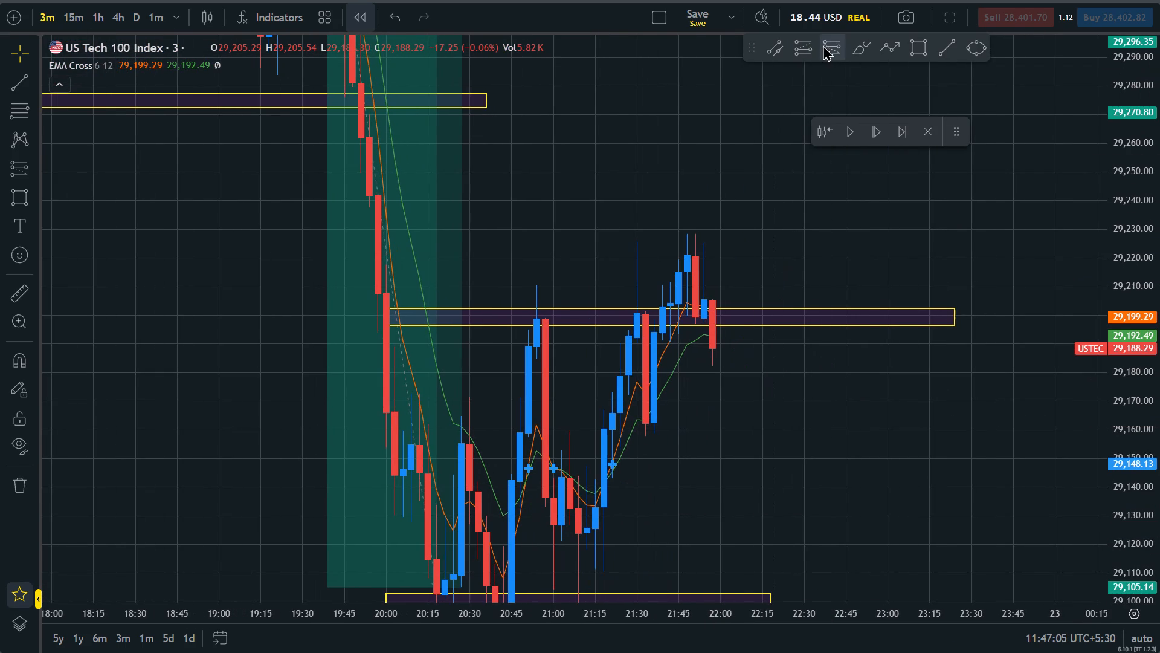
click(718, 352)
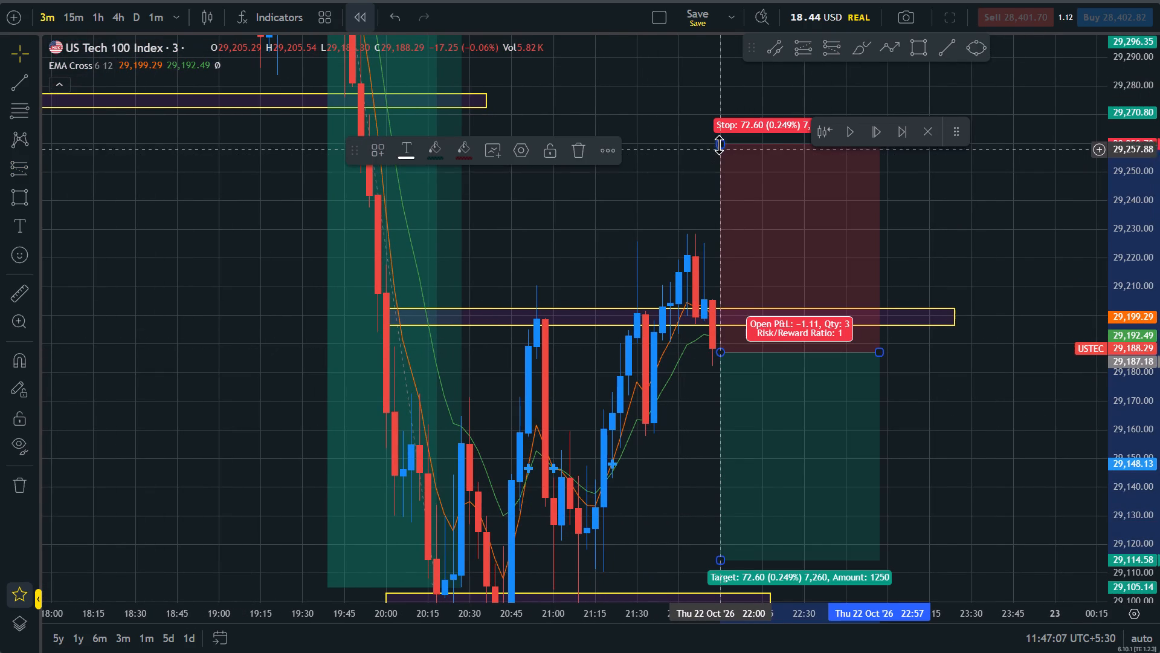
Lower the stop of the short position opened at 22:00 to about 29,205, just above the resistance zone.
drag(720, 142, 727, 301)
Advance the replay candle by candle from 22:00 to 22:21.
drag(836, 230, 809, 86)
drag(1159, 310, 1151, 453)
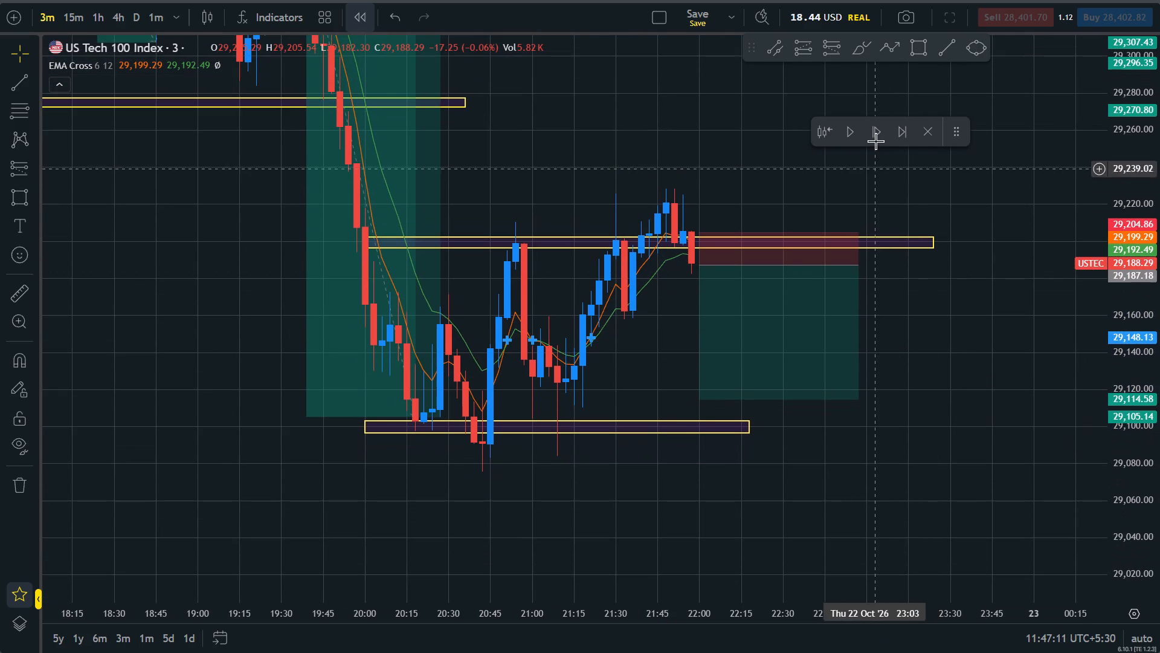
click(877, 129)
click(877, 129)
triple_click(878, 134)
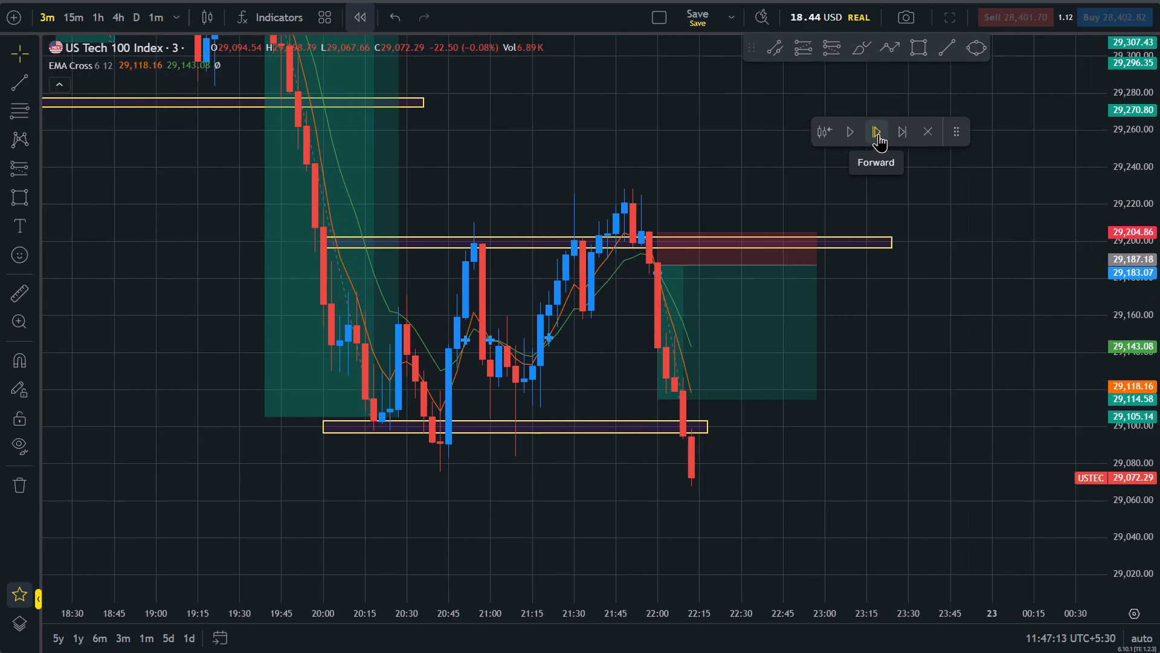
triple_click(878, 134)
Extend the target of the 22:00 short position down to about 28,997, near the new low.
drag(836, 528, 790, 287)
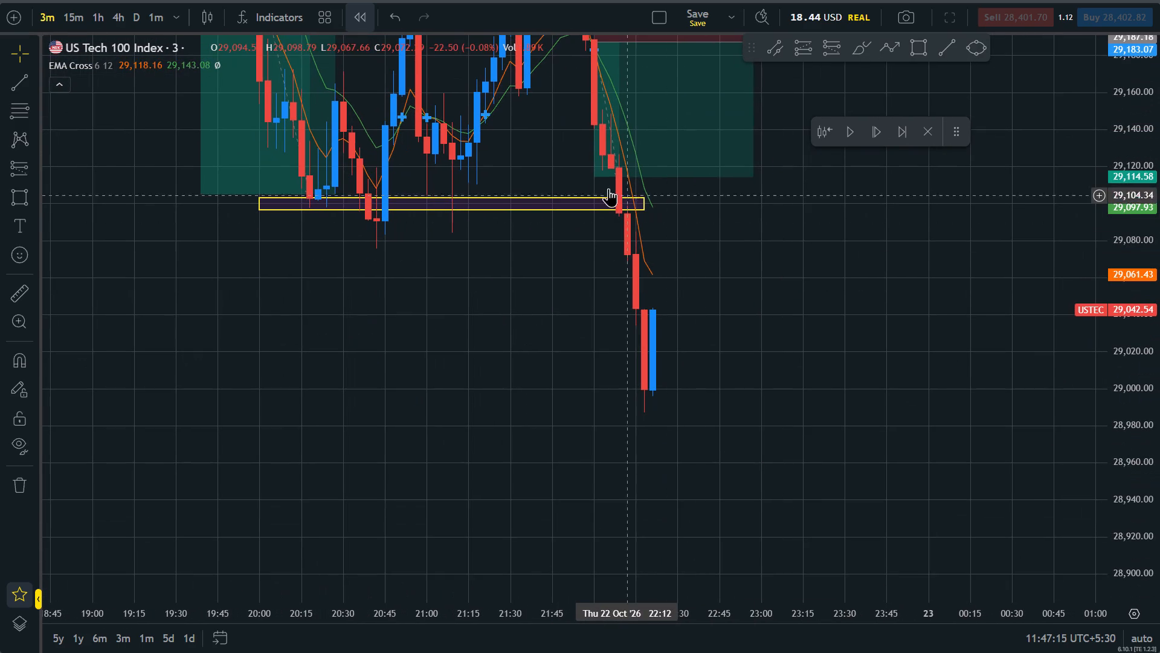
drag(596, 175, 618, 394)
Examine the 22:00 short trade against the earlier zones and swings on the wider chart.
drag(502, 310, 527, 495)
drag(907, 447, 893, 416)
scroll(893, 416, down, 2)
drag(1159, 253, 1159, 412)
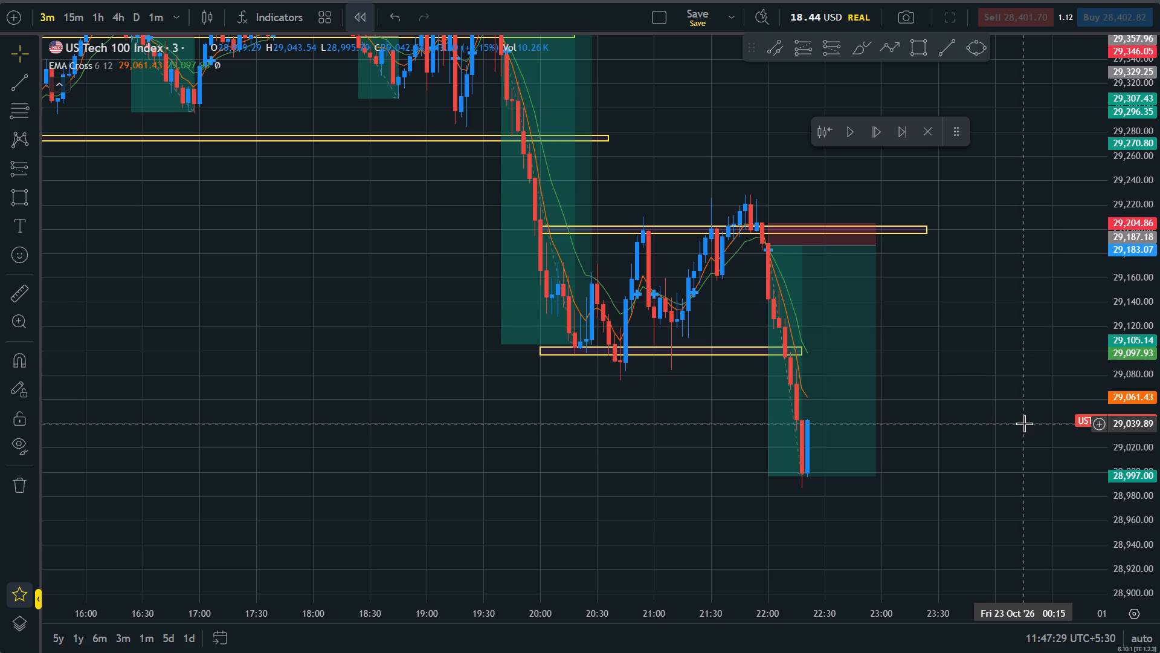
scroll(1024, 423, up, 1)
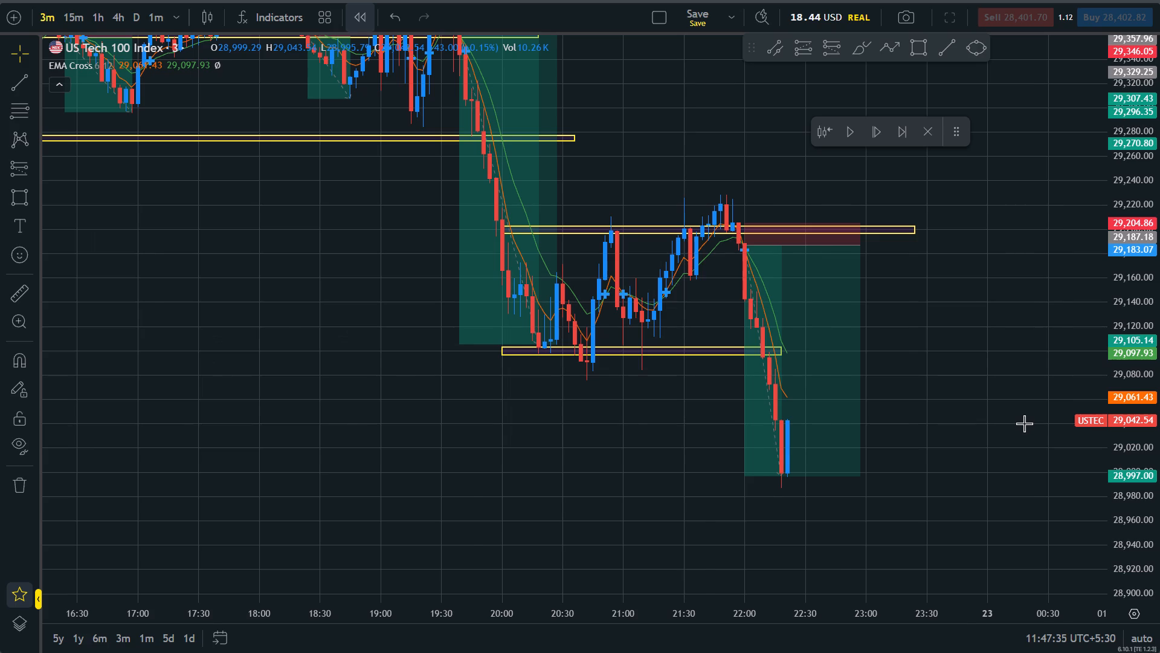
scroll(1024, 423, up, 1)
drag(1159, 483, 1151, 408)
drag(947, 452, 915, 411)
Advance the replay candle by candle from 22:24 to 23:21.
click(872, 136)
triple_click(872, 136)
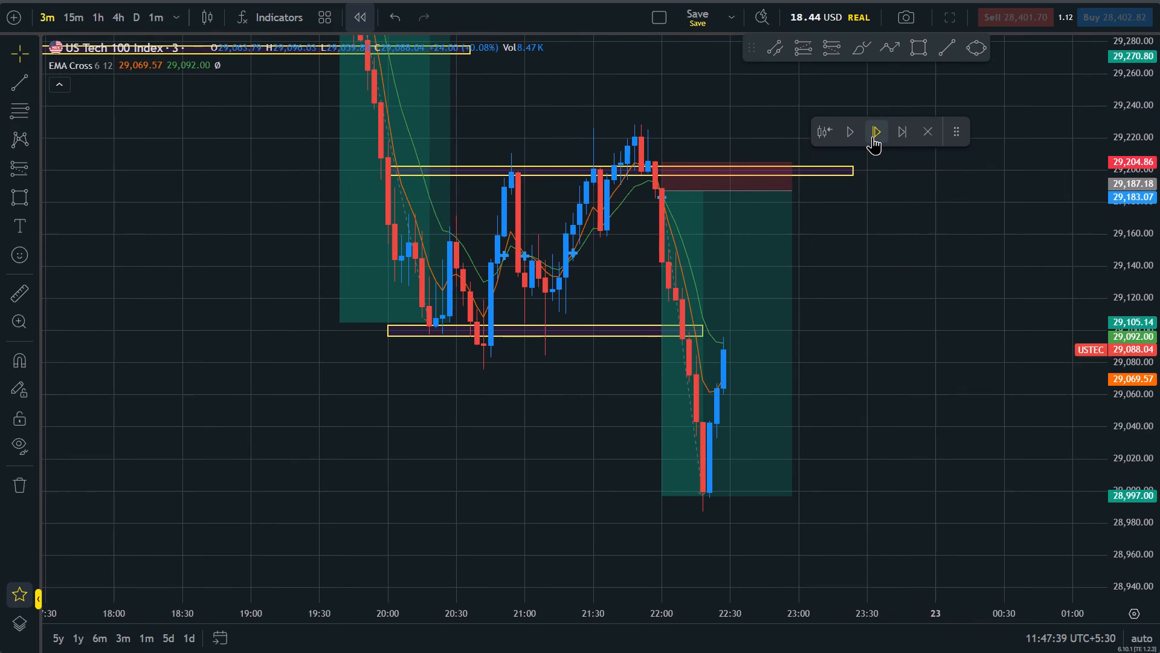
triple_click(872, 136)
double_click(872, 136)
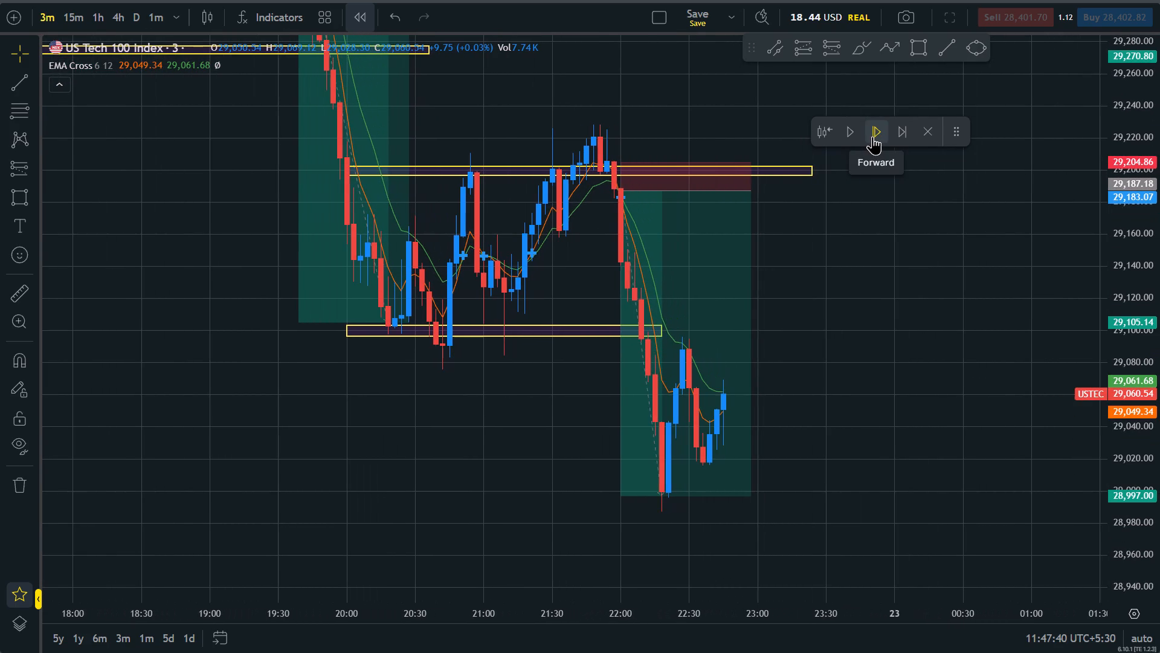
click(872, 136)
double_click(872, 136)
double_click(872, 136)
double_click(872, 136)
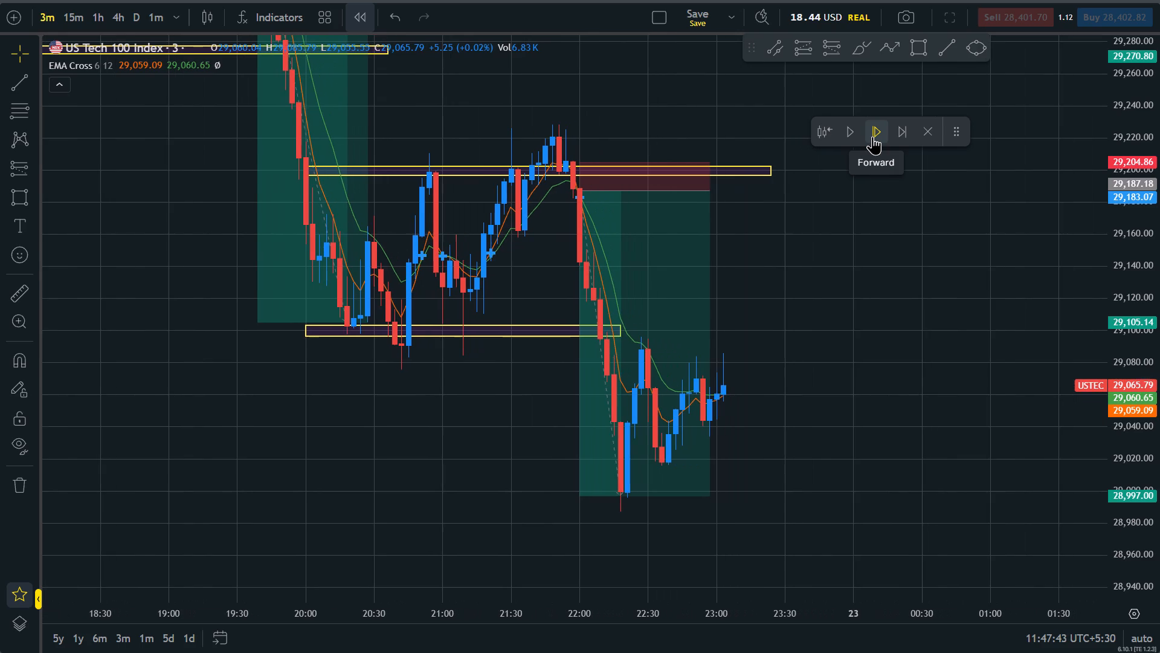
double_click(872, 136)
double_click(872, 136)
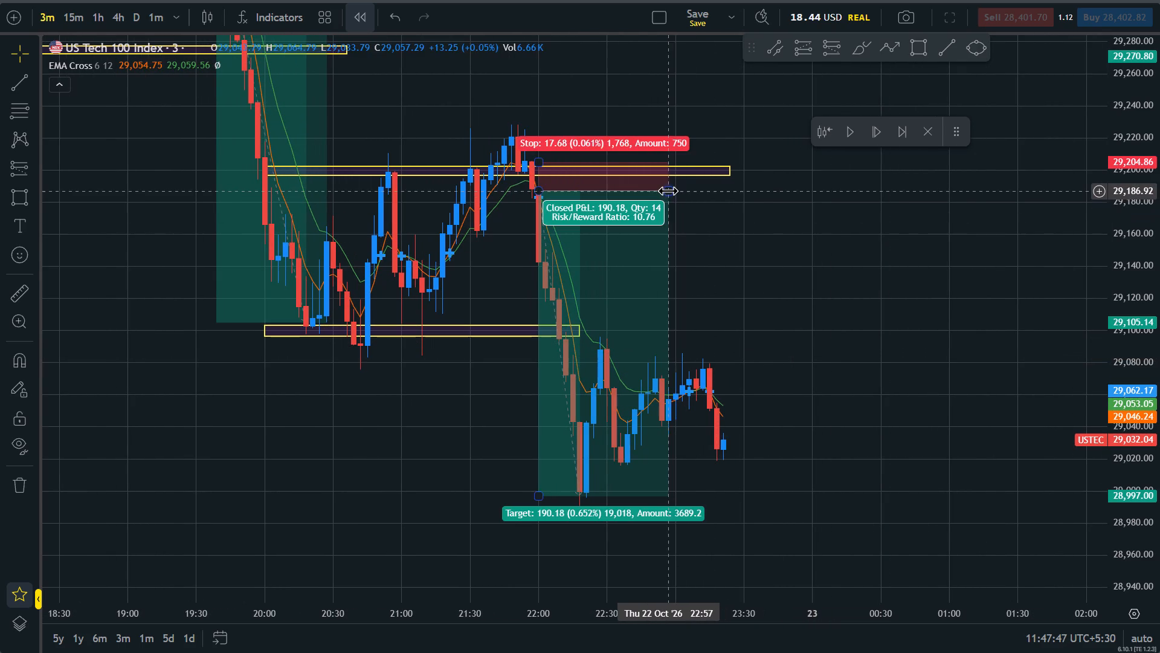
Shorten the 22:00 short position so it ends at about 22:24.
drag(666, 192, 594, 189)
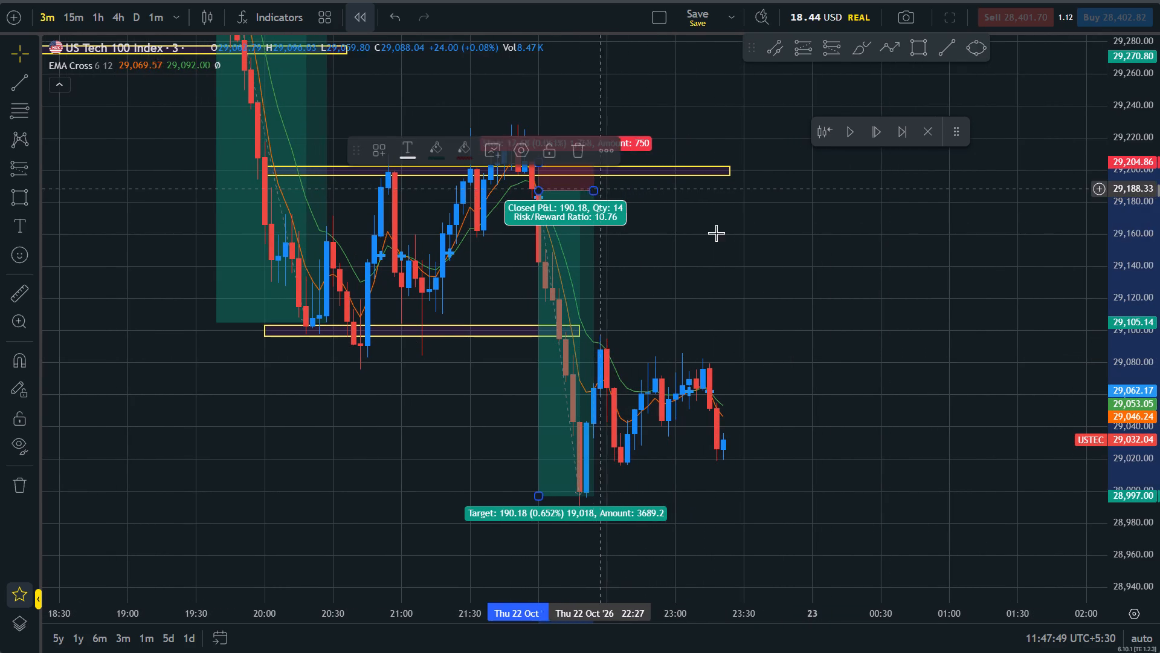
click(885, 344)
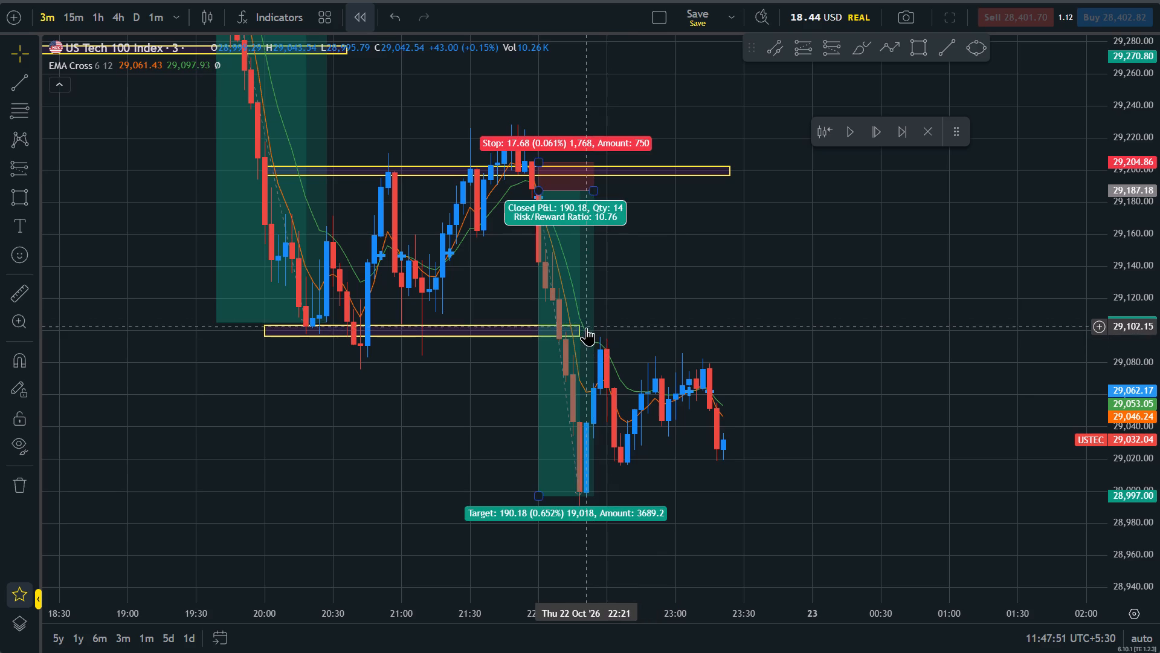
Reshape the lower rectangle zone to span about 29,086 to 29,096 and extend it to 00:30.
drag(581, 329, 882, 353)
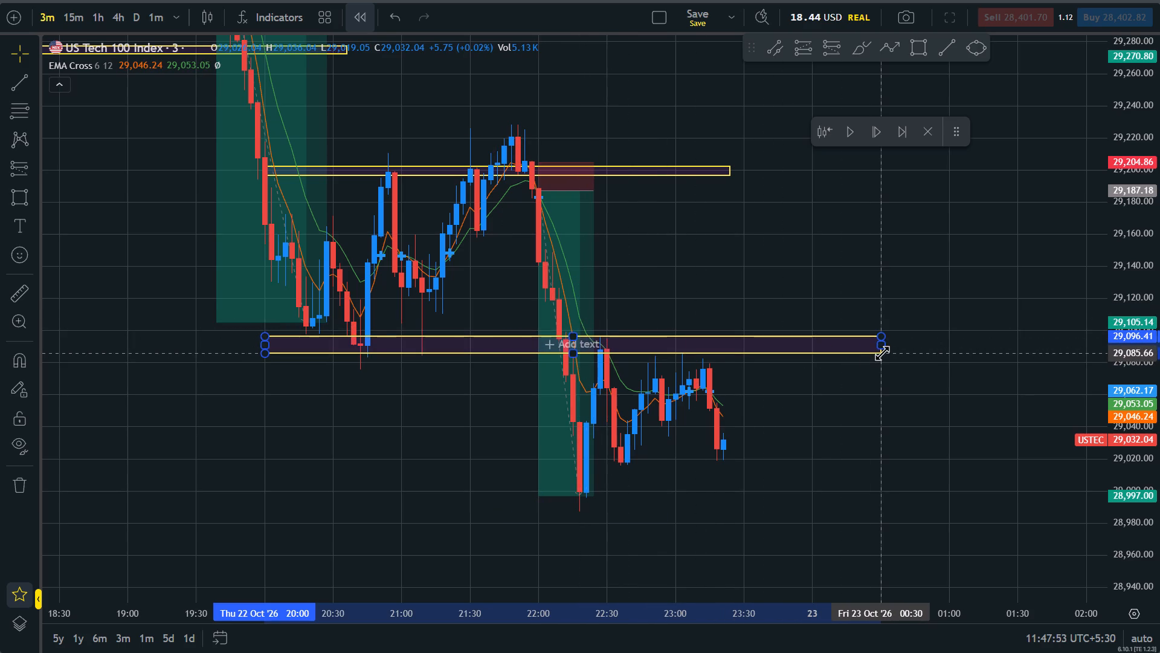
drag(882, 353, 882, 352)
click(829, 420)
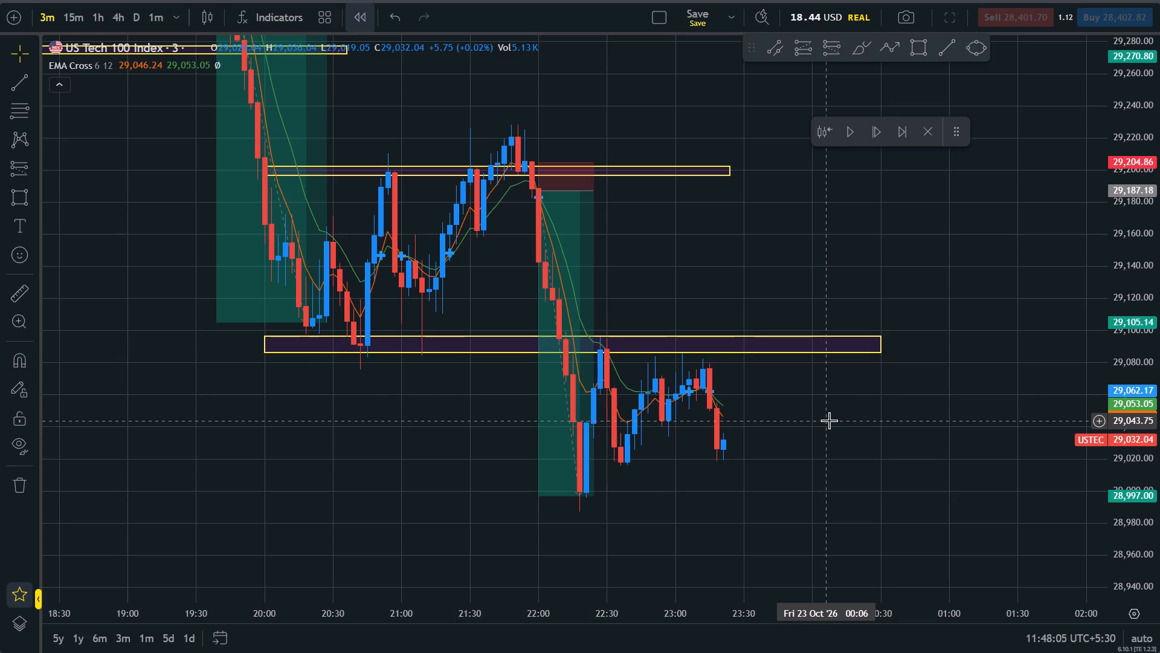
Place a short position starting at 23:18 with its entry at about 29,050 and its stop at about 29,076.
click(834, 47)
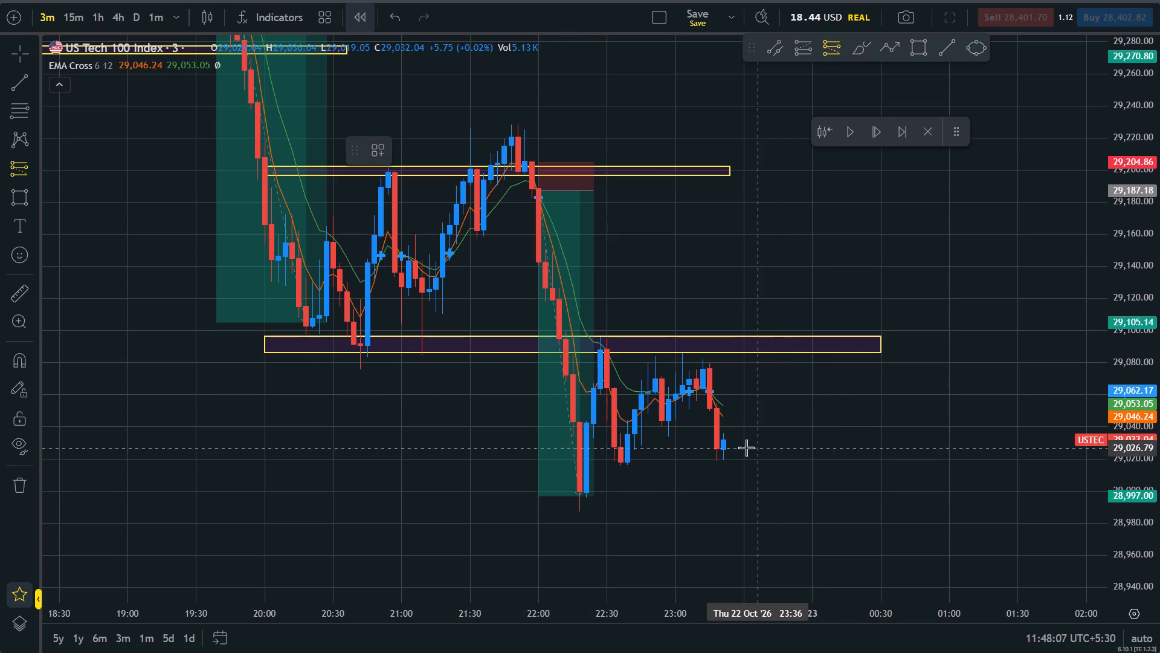
click(716, 410)
drag(715, 266, 730, 368)
Advance the replay candle by candle from 23:24 to 23:54.
drag(667, 501, 666, 476)
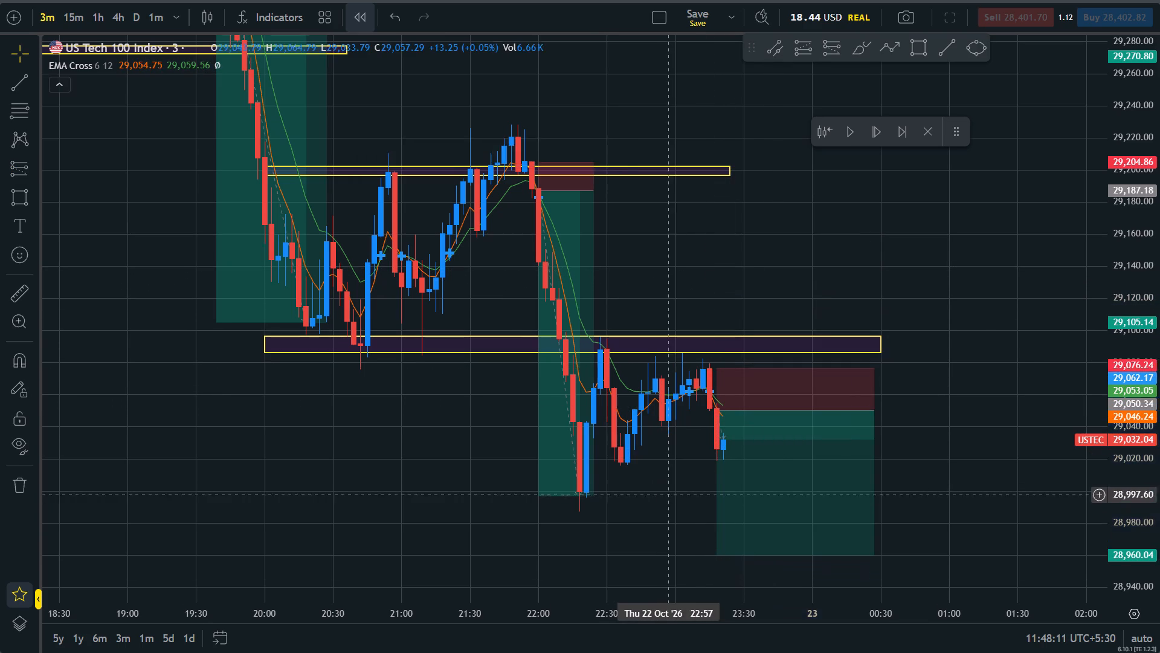
drag(666, 476, 675, 379)
click(873, 135)
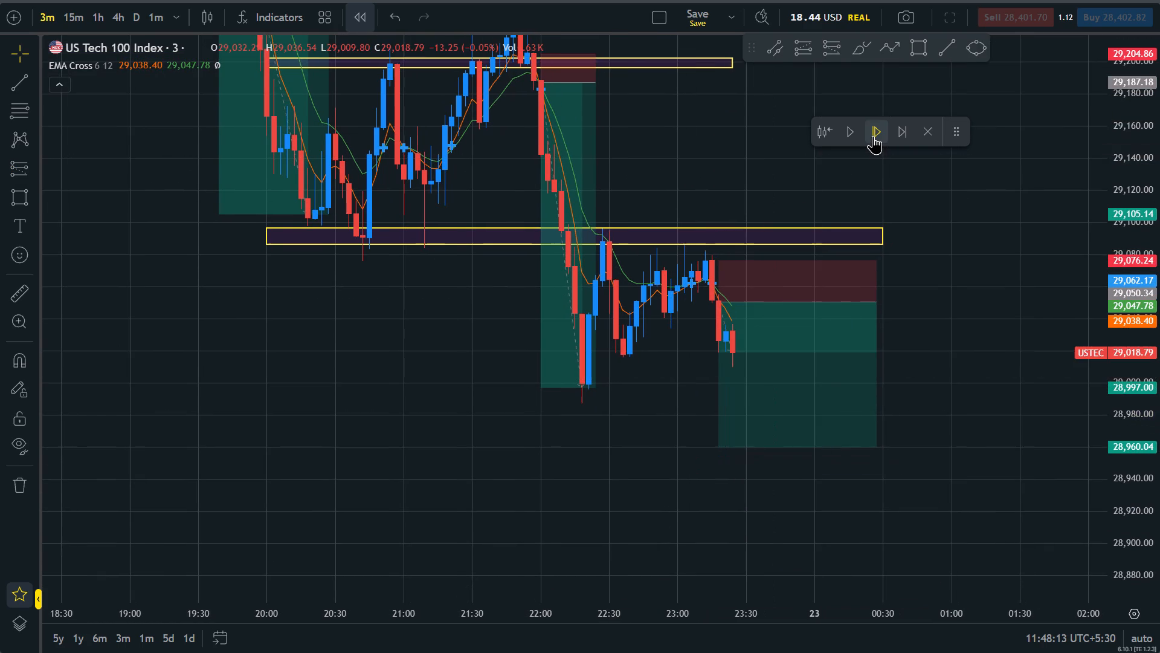
double_click(873, 135)
triple_click(873, 135)
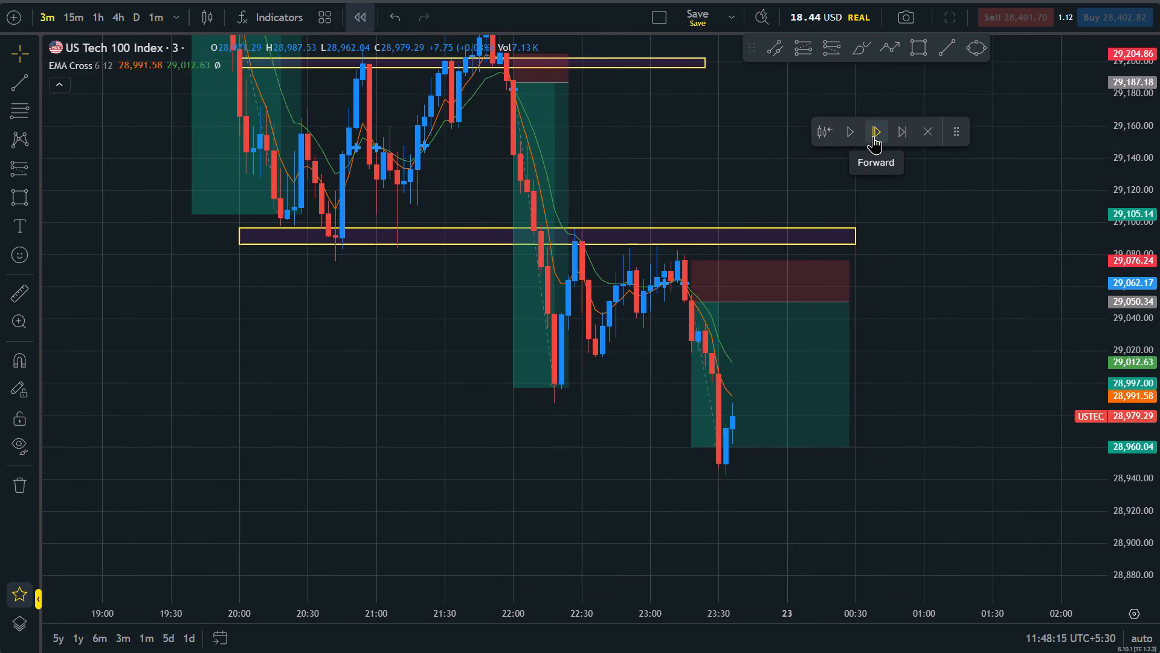
triple_click(873, 135)
double_click(873, 135)
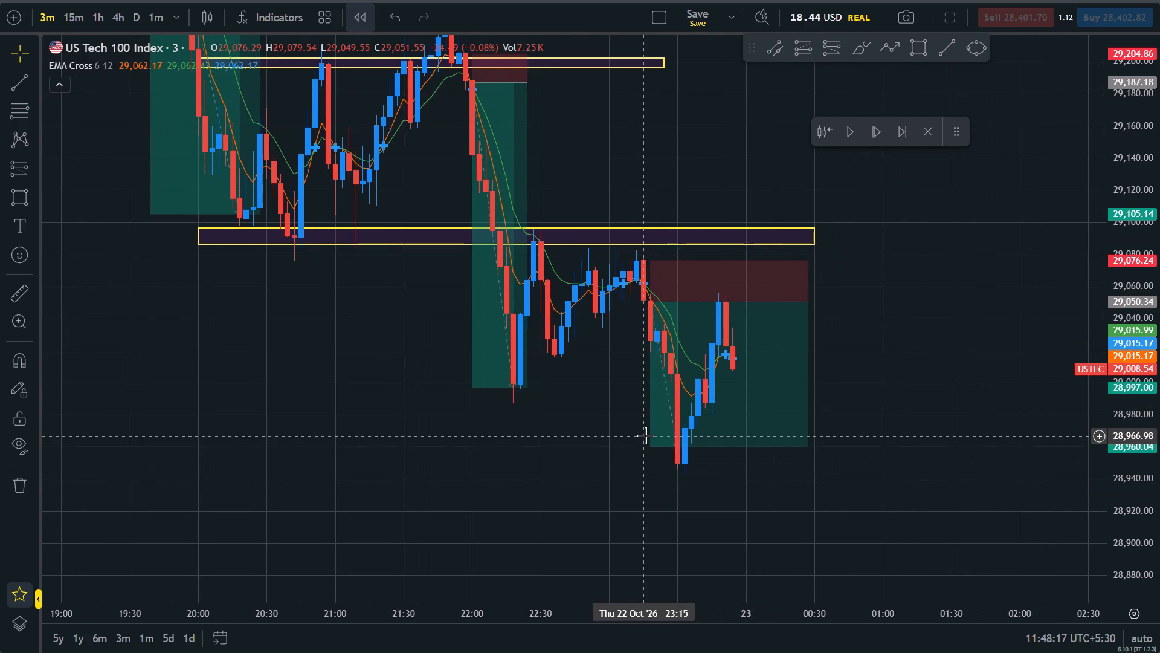
Fit the 23:18 short position to the move, with its target at about 28,943 and its end at about 23:36.
drag(646, 449, 649, 473)
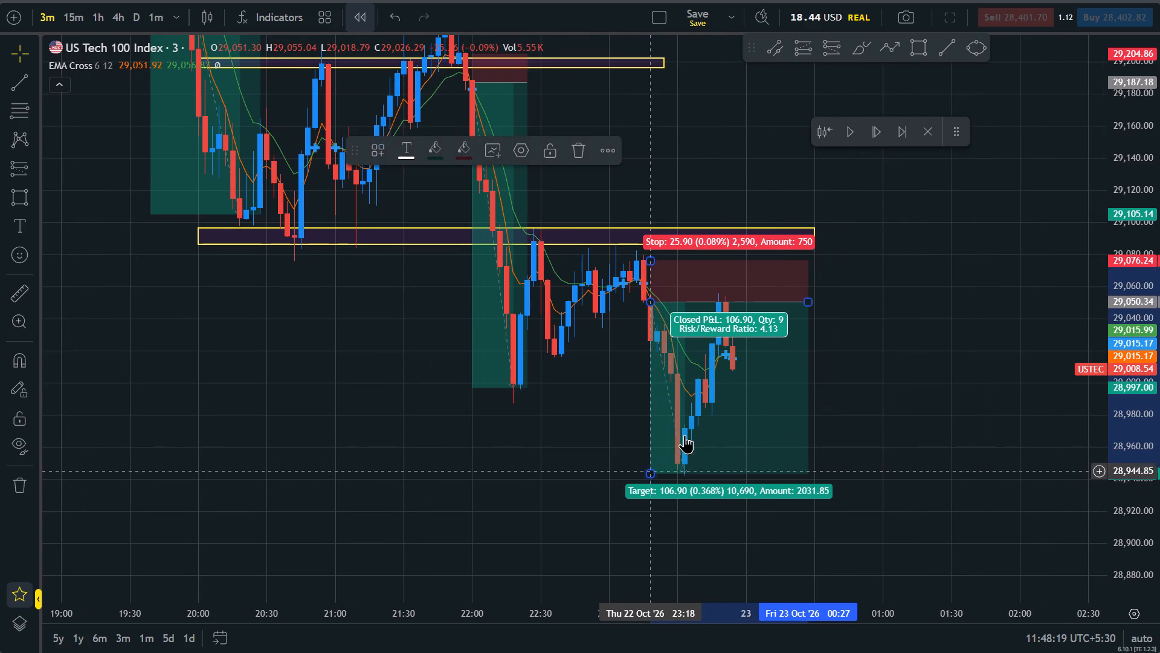
drag(808, 301, 695, 299)
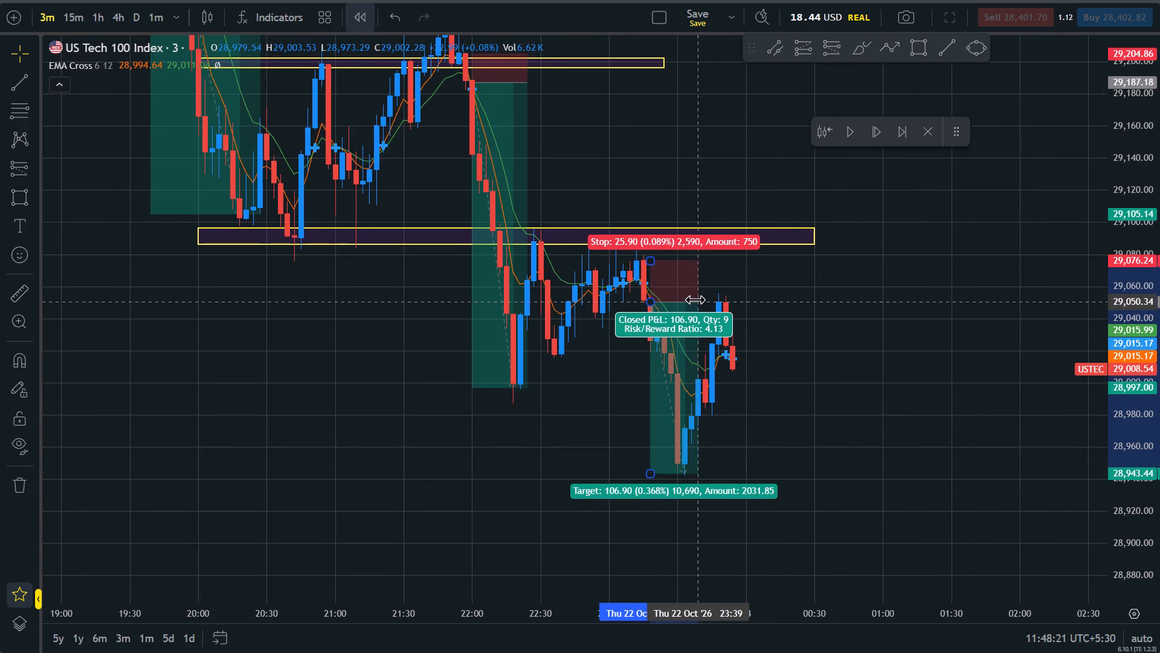
drag(695, 299, 694, 299)
click(837, 419)
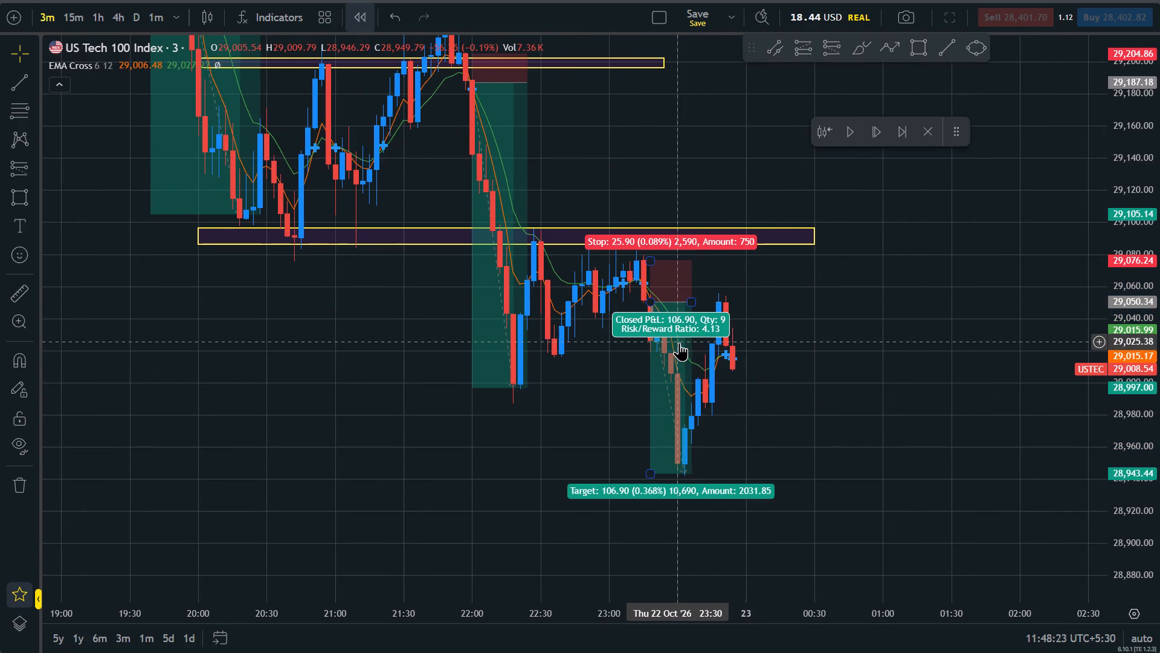
Examine the price structure, zones and short trades across the whole session up to 23:54.
drag(879, 427, 919, 336)
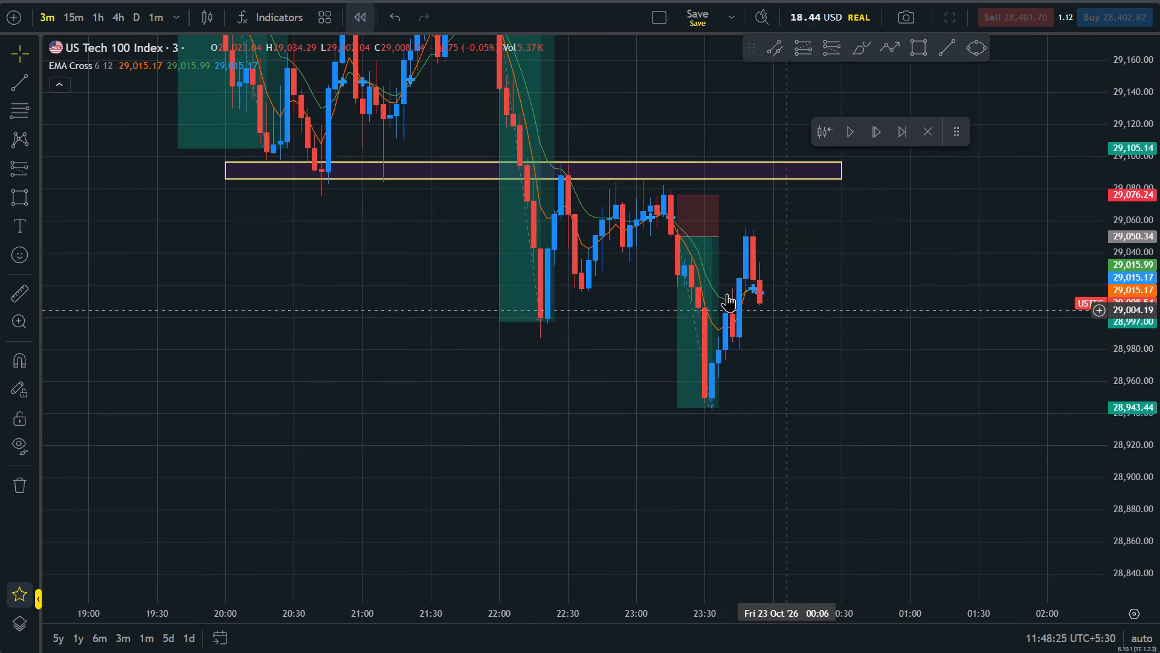
scroll(982, 391, down, 7)
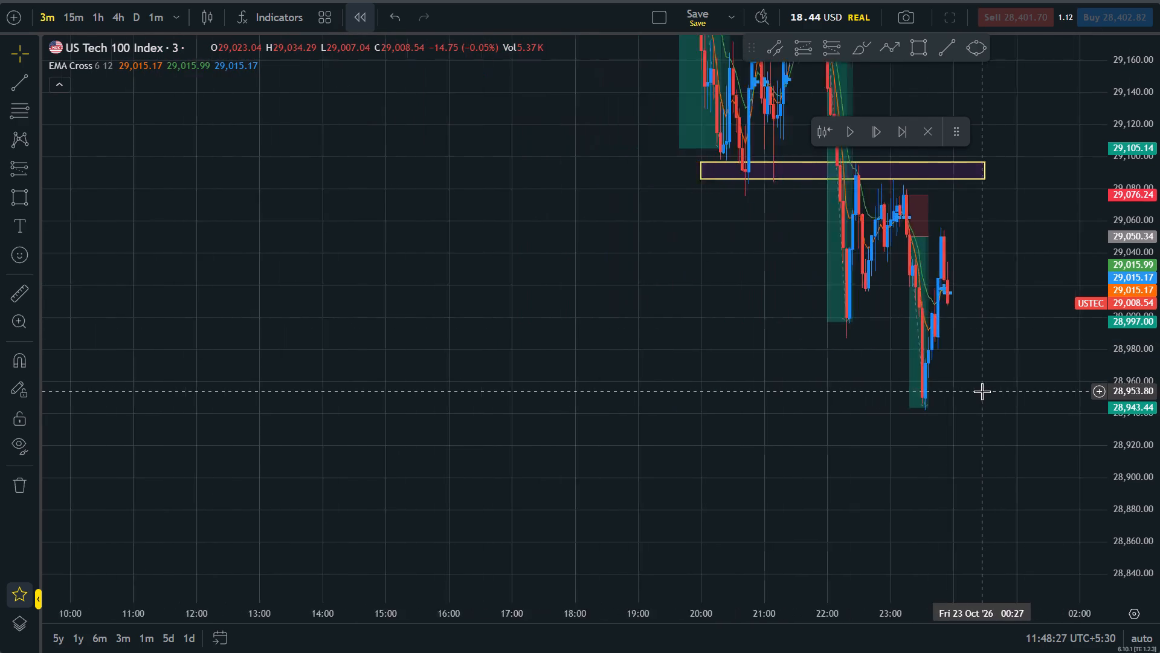
scroll(982, 391, down, 2)
drag(1159, 230, 1159, 547)
scroll(1029, 420, up, 4)
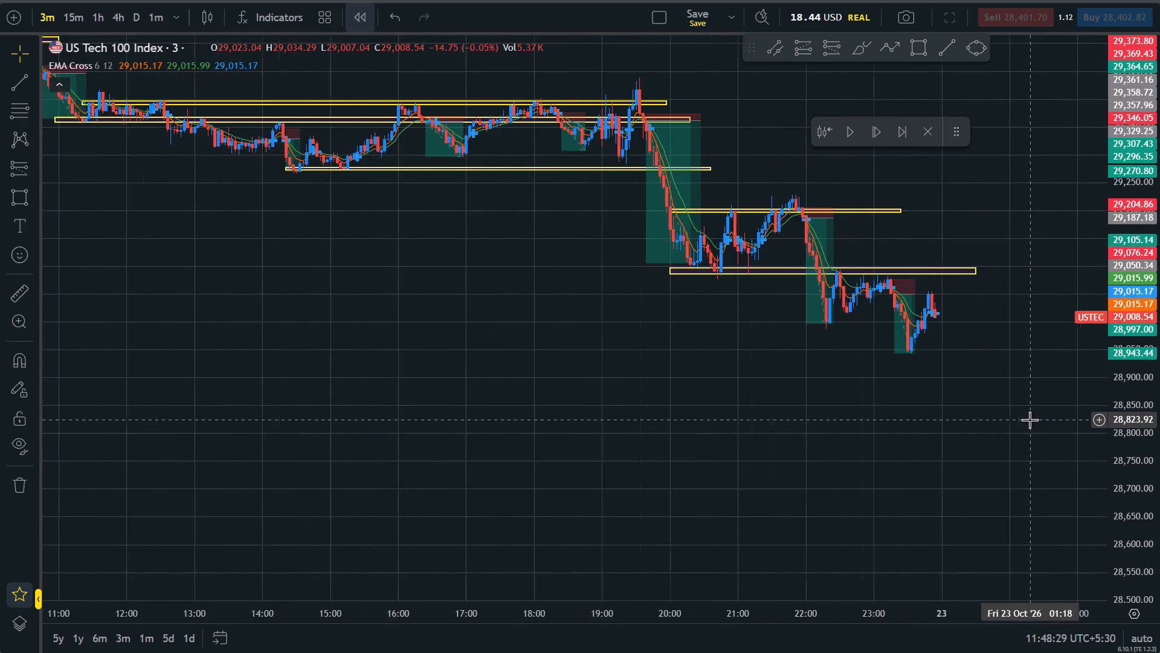
scroll(1029, 420, up, 3)
drag(1159, 445, 1078, 0)
drag(956, 438, 936, 538)
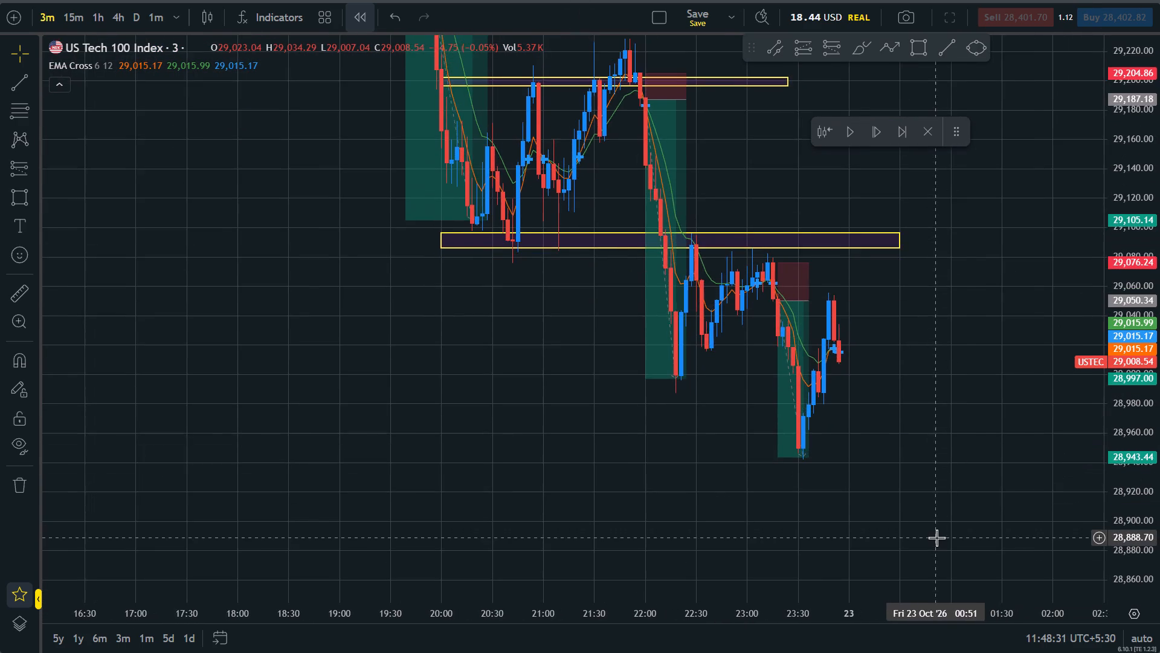
scroll(936, 538, up, 3)
drag(805, 454, 842, 528)
scroll(842, 528, up, 1)
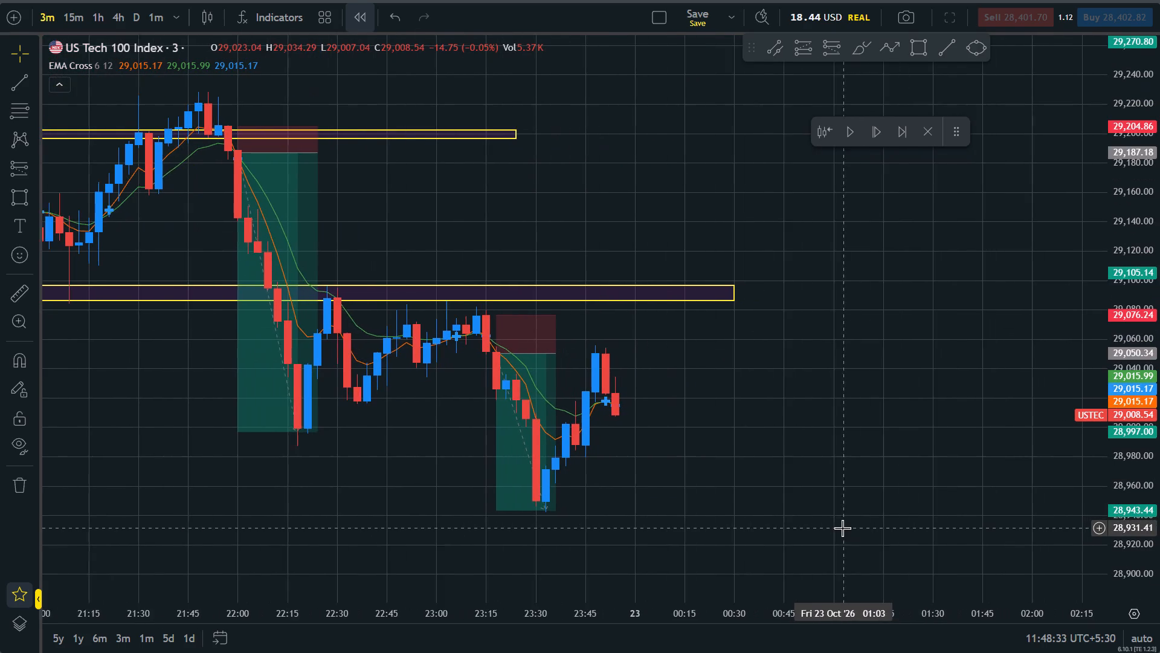
Advance the replay candle by candle from 23:57 to 01:45.
click(879, 129)
triple_click(879, 129)
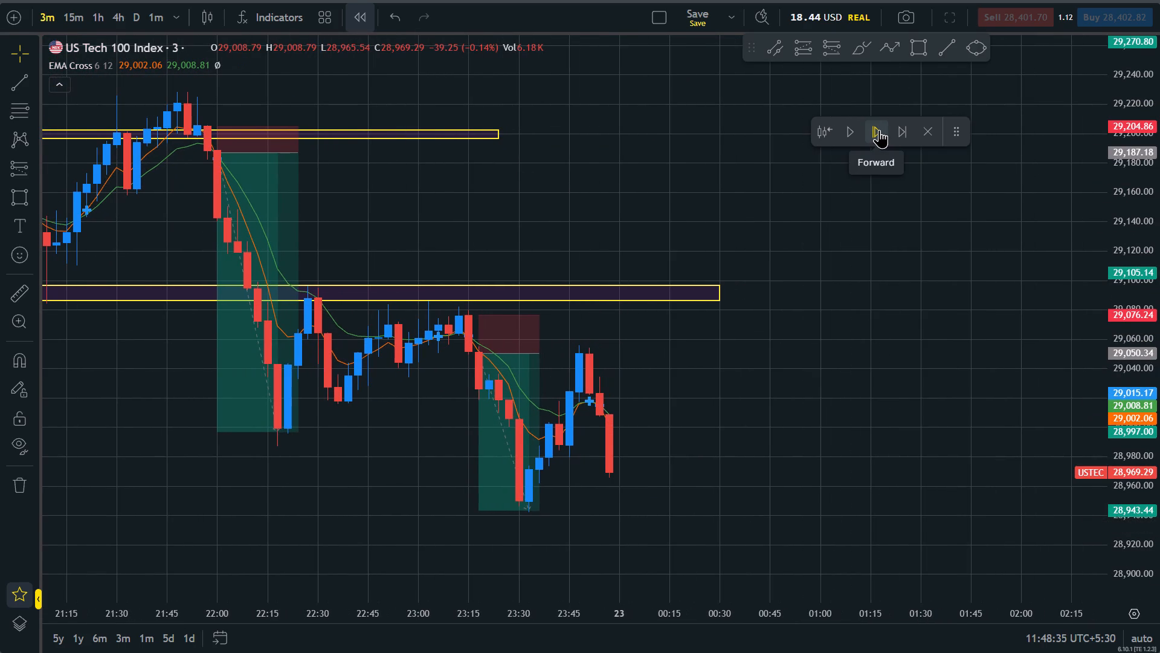
double_click(879, 129)
double_click(879, 129)
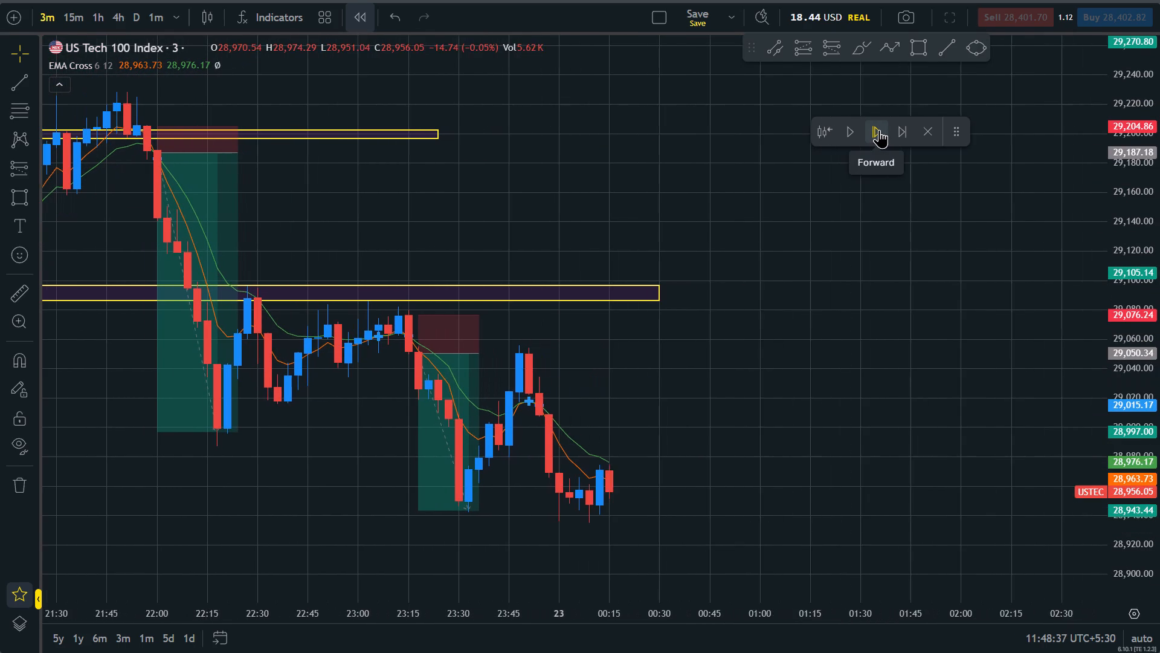
double_click(879, 129)
double_click(879, 129)
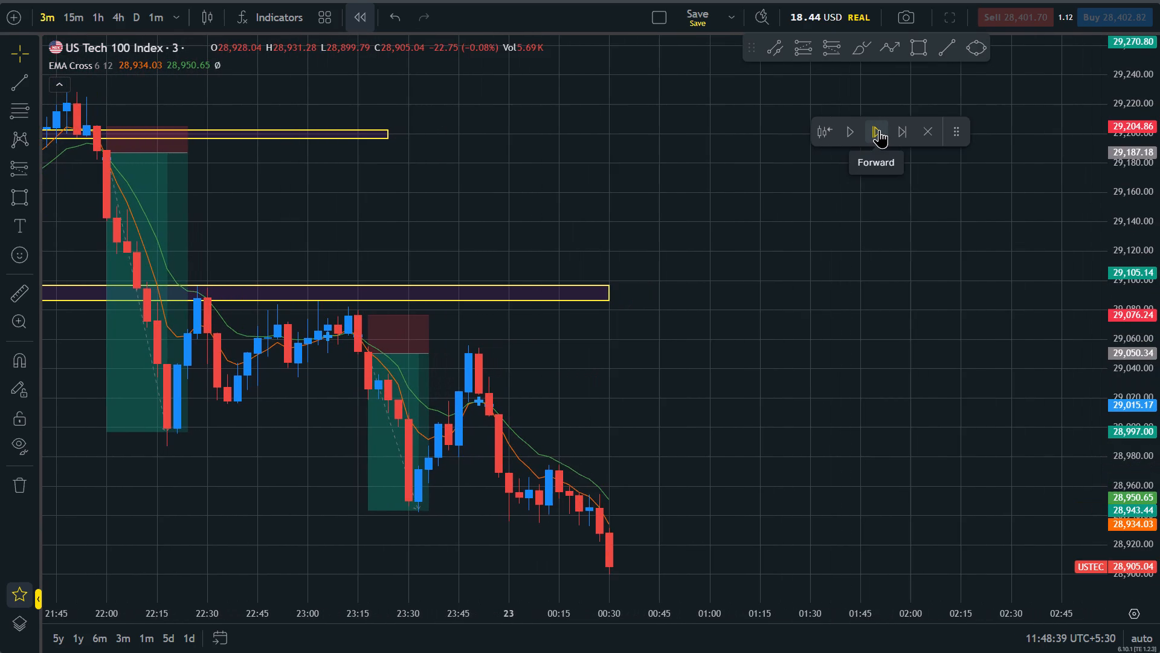
triple_click(879, 129)
triple_click(879, 129)
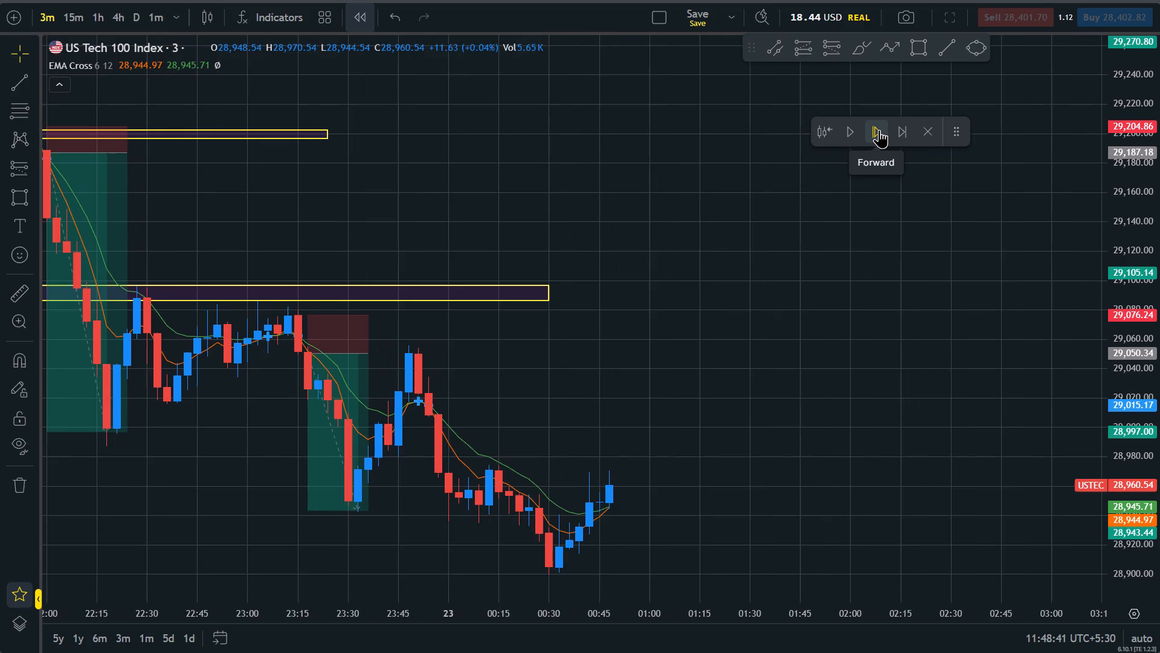
double_click(879, 129)
double_click(879, 129)
double_click(879, 129)
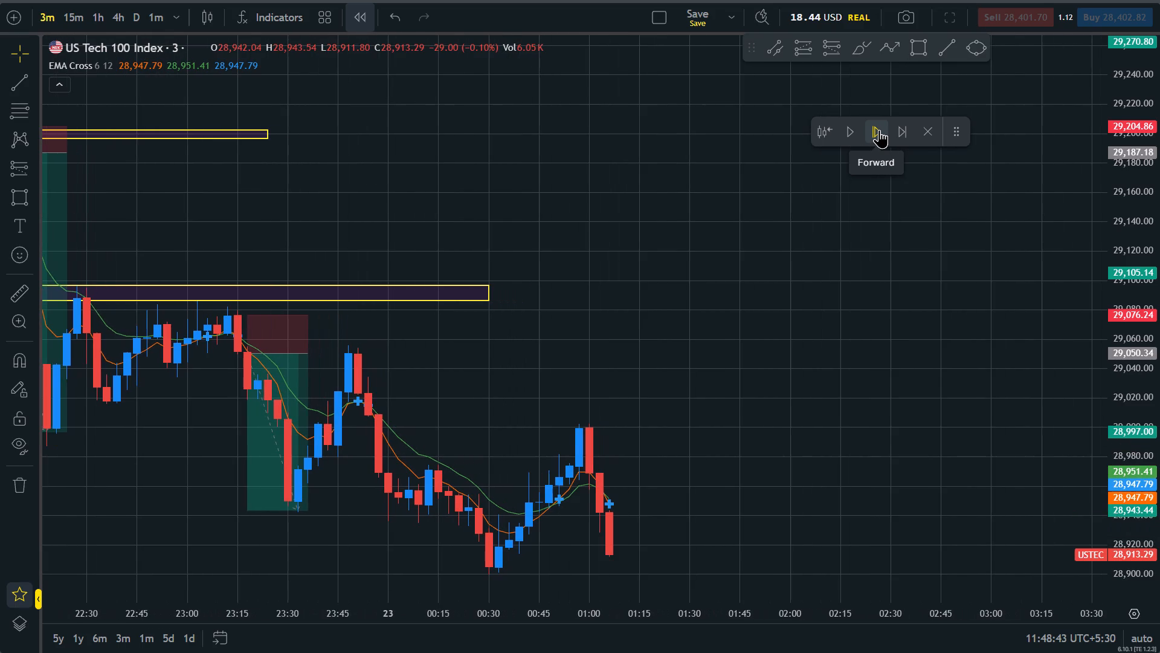
double_click(879, 129)
double_click(879, 129)
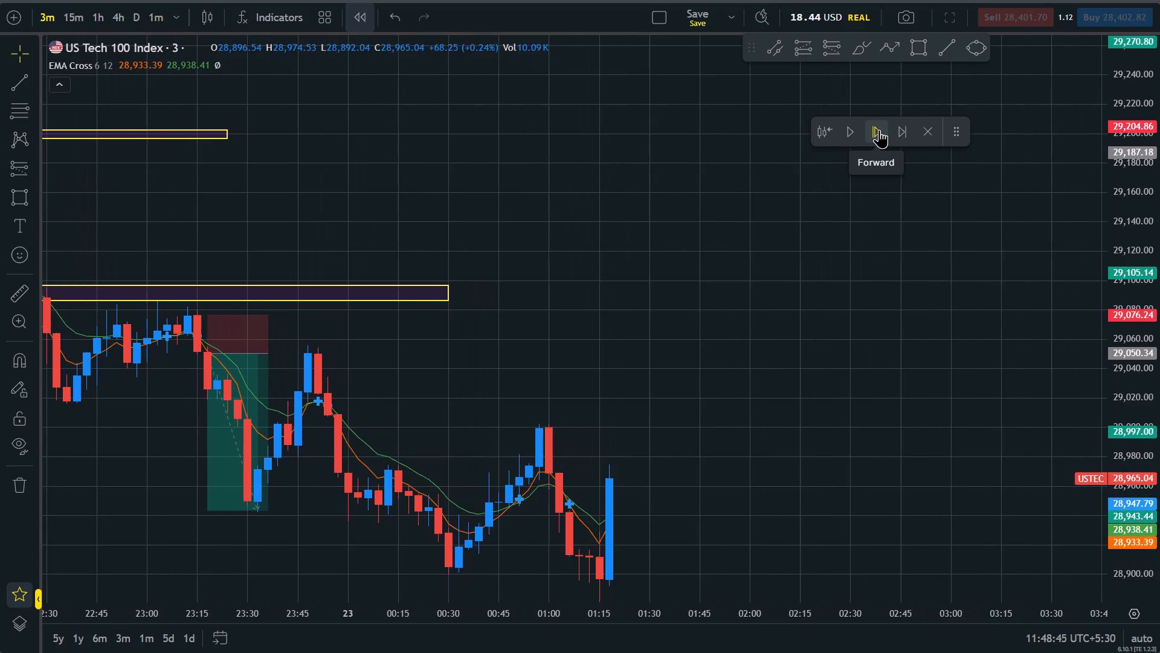
double_click(879, 129)
double_click(879, 129)
double_click(879, 129)
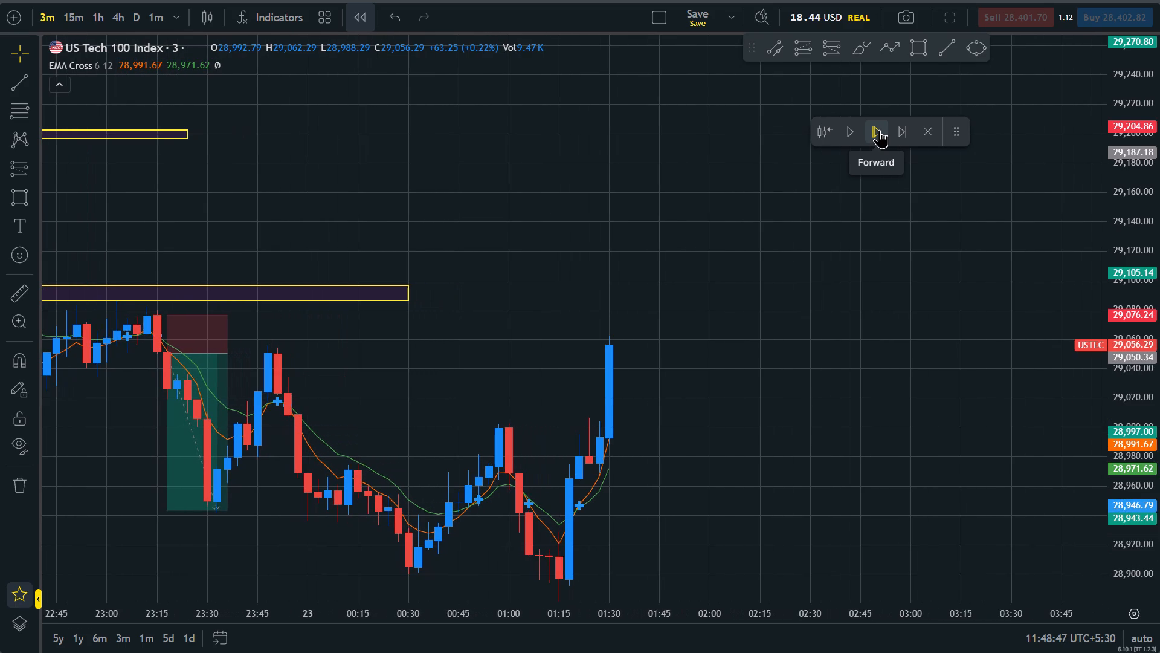
double_click(879, 129)
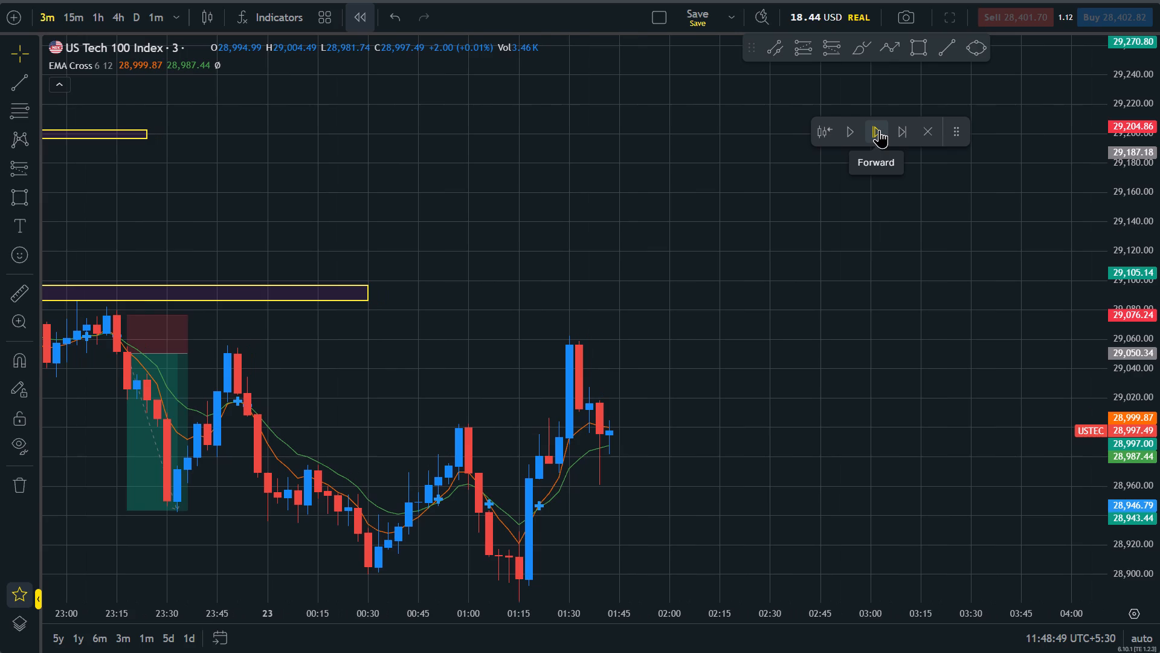
click(879, 129)
Extend the lower rectangle zone past 02:00 and narrow it to about 29,086 to 29,091.
drag(649, 406, 960, 366)
drag(654, 252, 1005, 254)
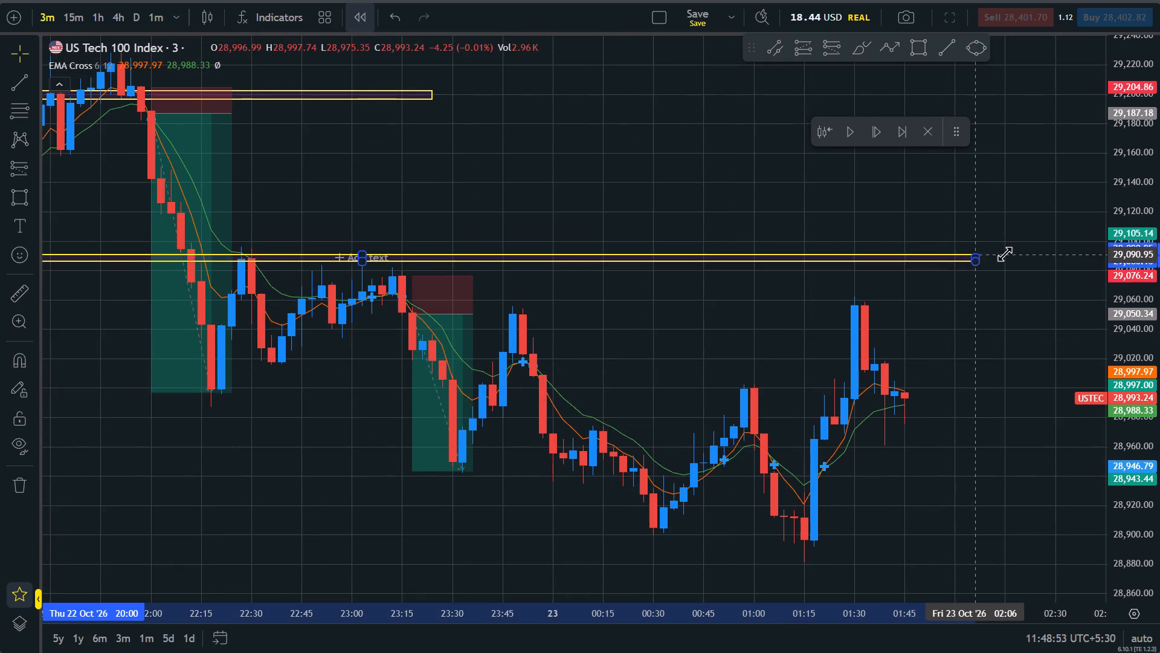
Extend the lower rectangle zone to about 02:42 and set its range to about 29,078 to 29,086.
drag(1005, 254, 1092, 272)
click(1029, 366)
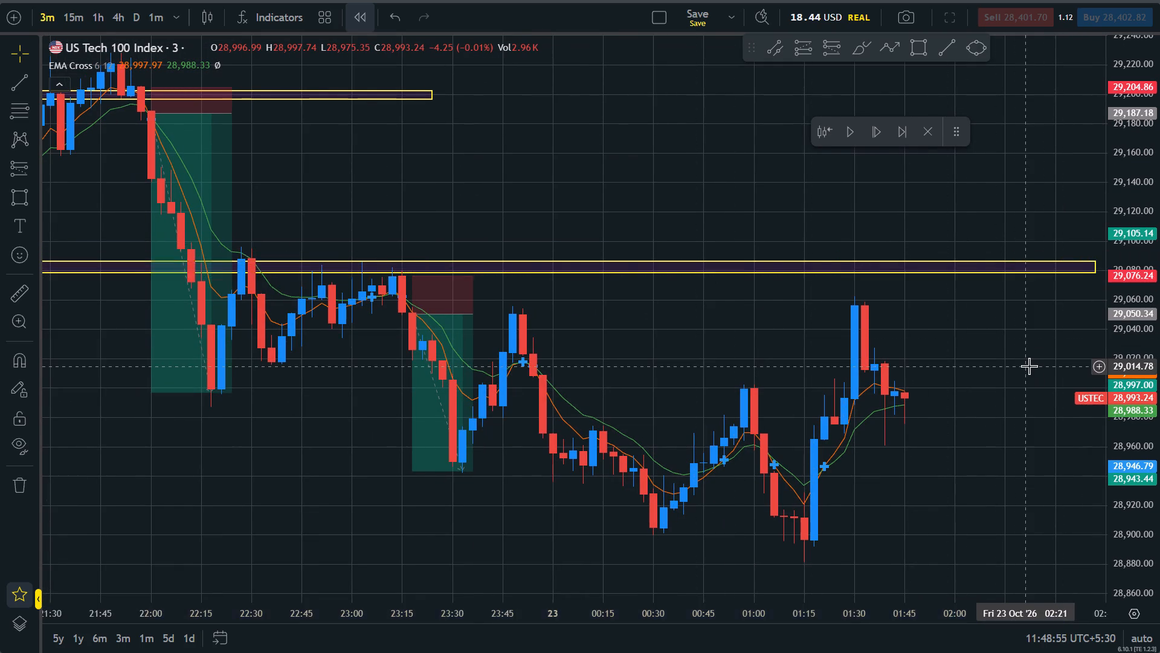
Examine the price action up to 01:45 against the marked zones and the earlier short trades.
scroll(1029, 366, down, 6)
scroll(1029, 366, up, 7)
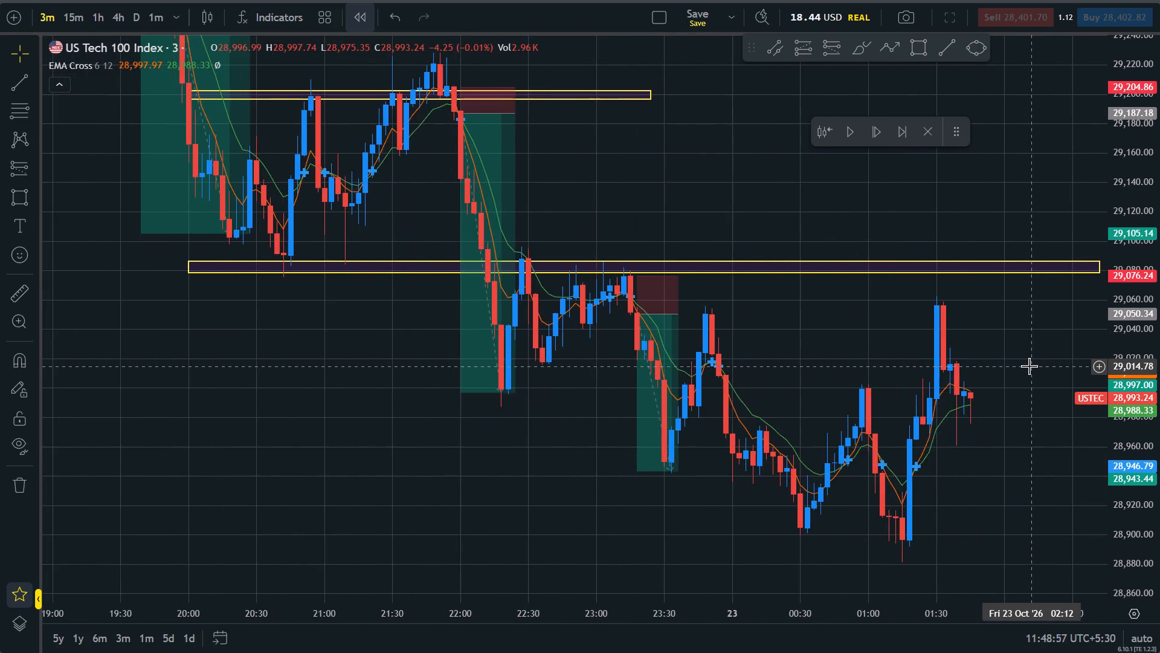
scroll(1029, 366, up, 1)
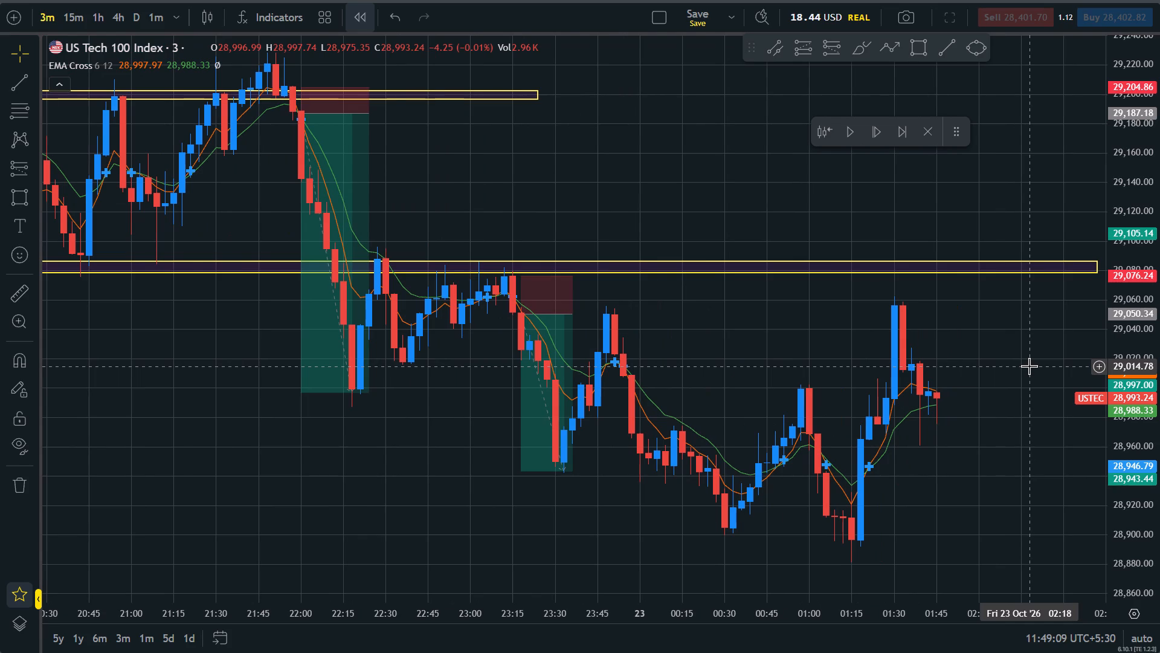
scroll(1029, 366, up, 1)
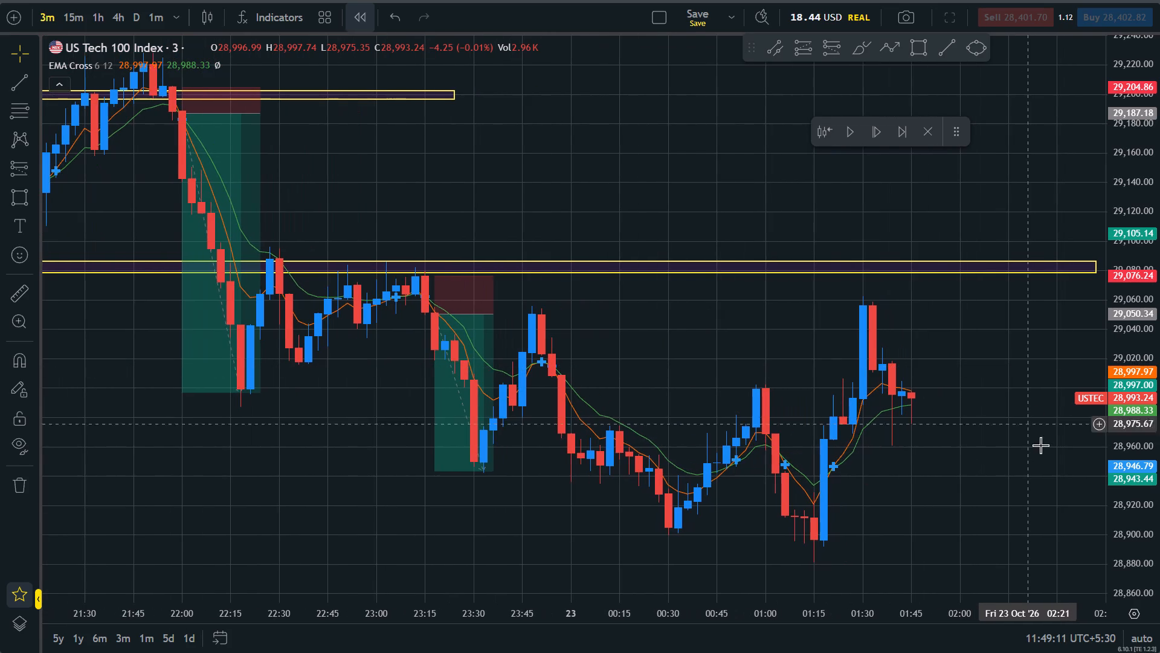
drag(1159, 426, 1142, 322)
drag(1051, 414, 986, 326)
scroll(986, 326, down, 2)
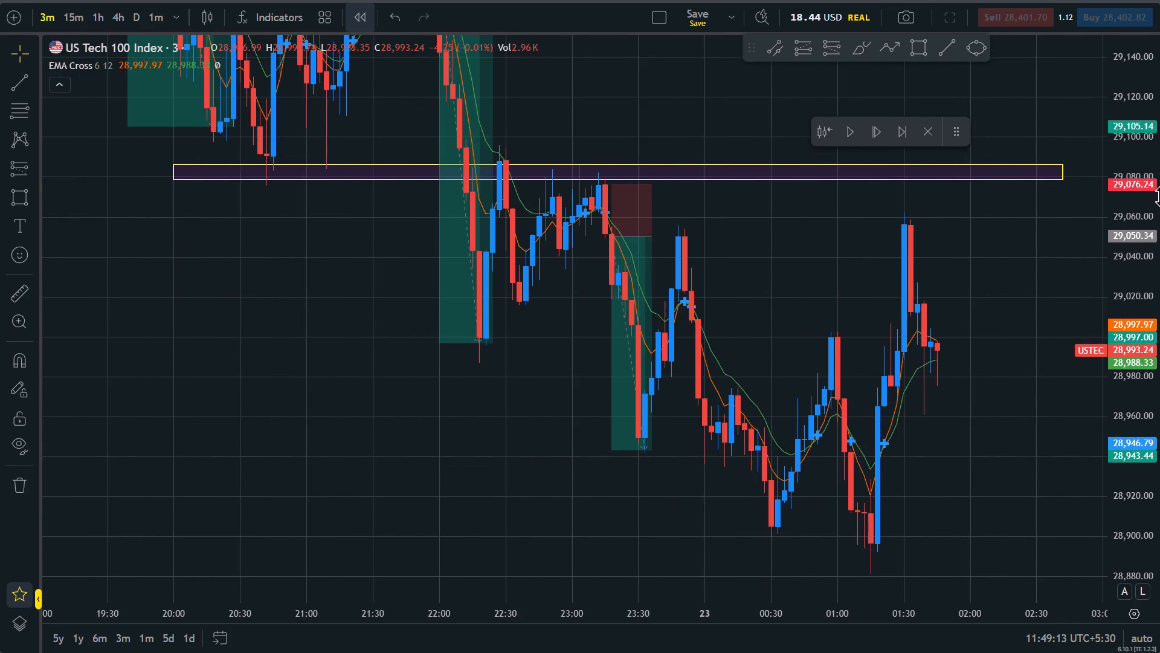
drag(1159, 239, 1159, 298)
scroll(1013, 295, up, 1)
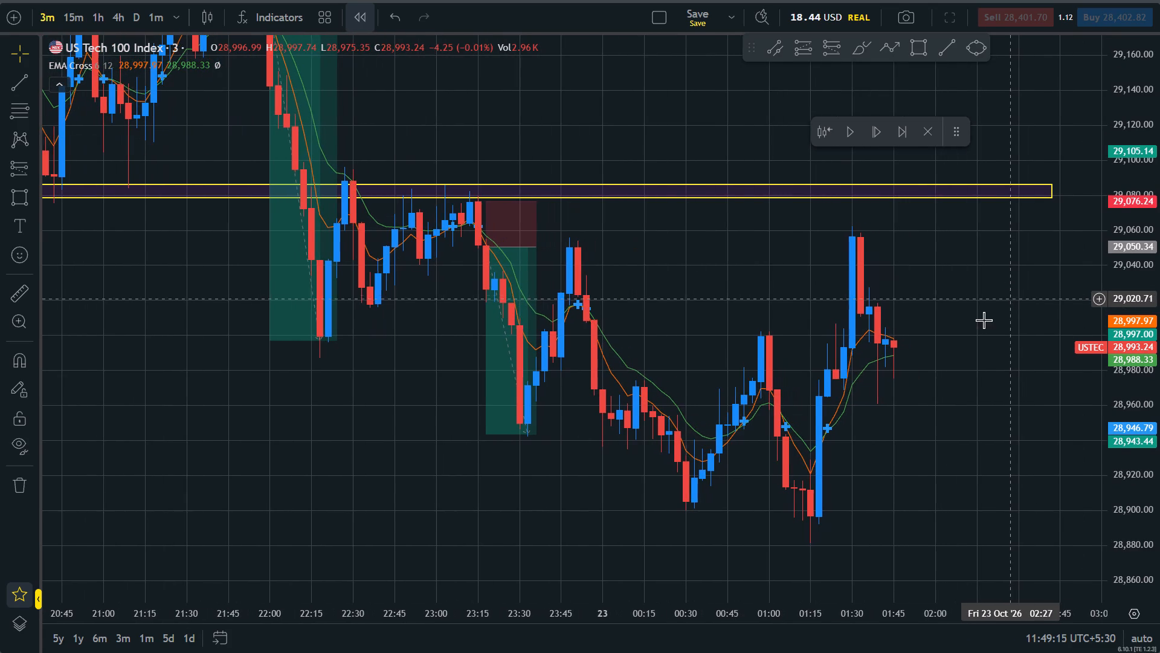
drag(976, 322, 979, 331)
Advance the replay candle by candle from 01:48 to 04:03.
click(881, 124)
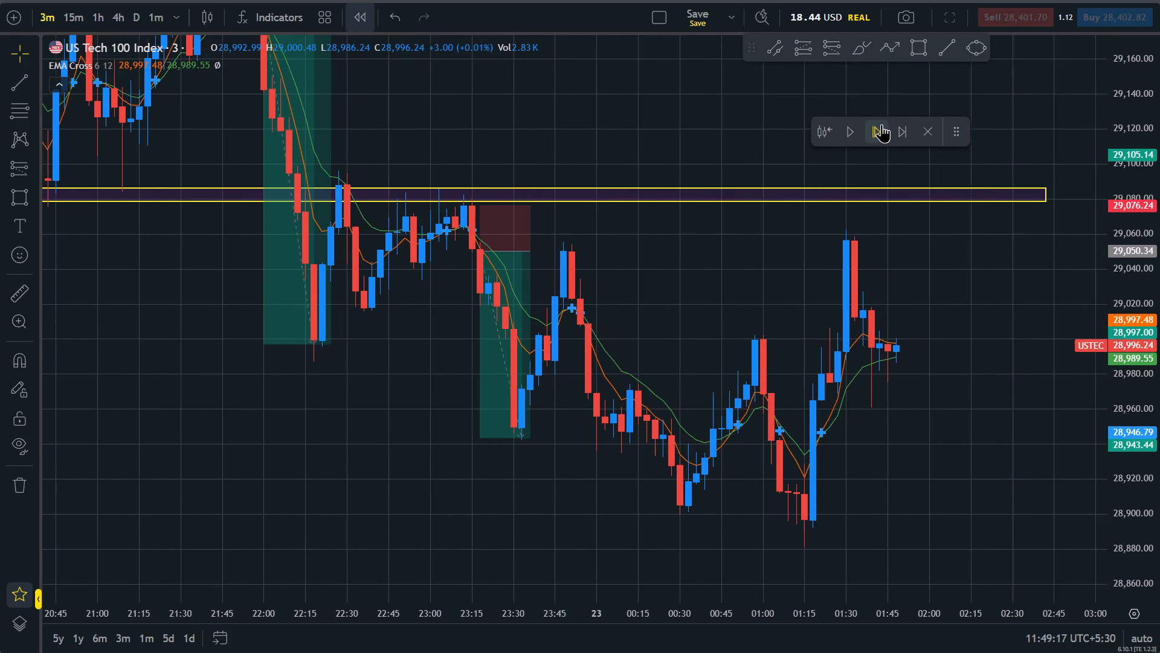
click(881, 124)
double_click(881, 124)
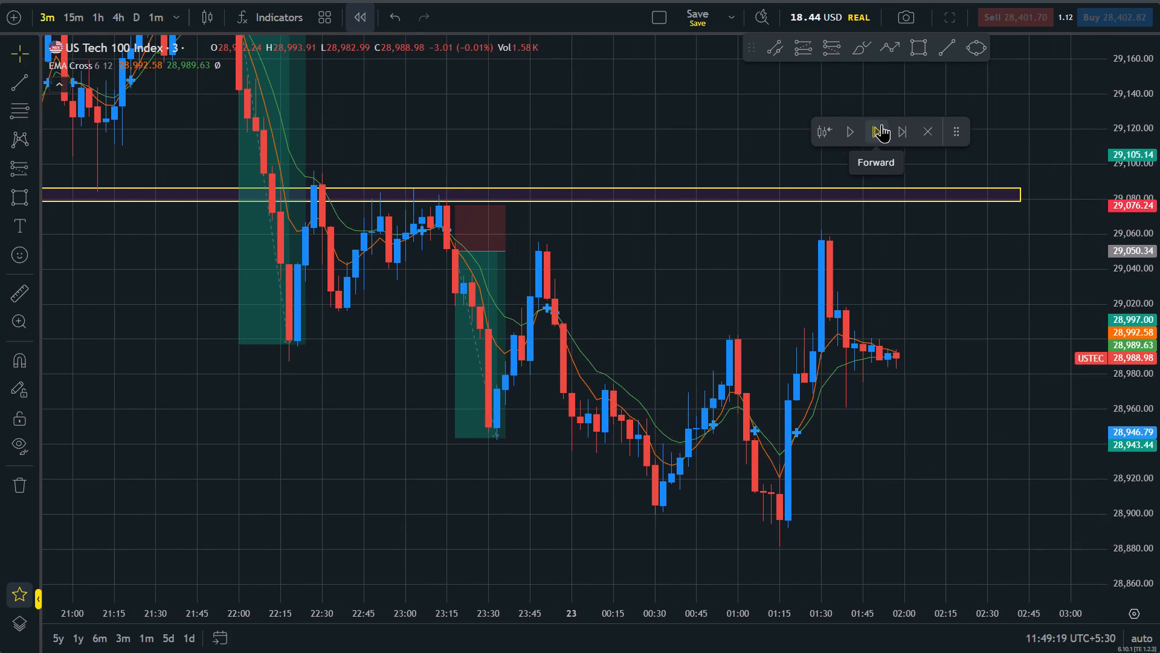
click(881, 124)
click(881, 124)
double_click(881, 124)
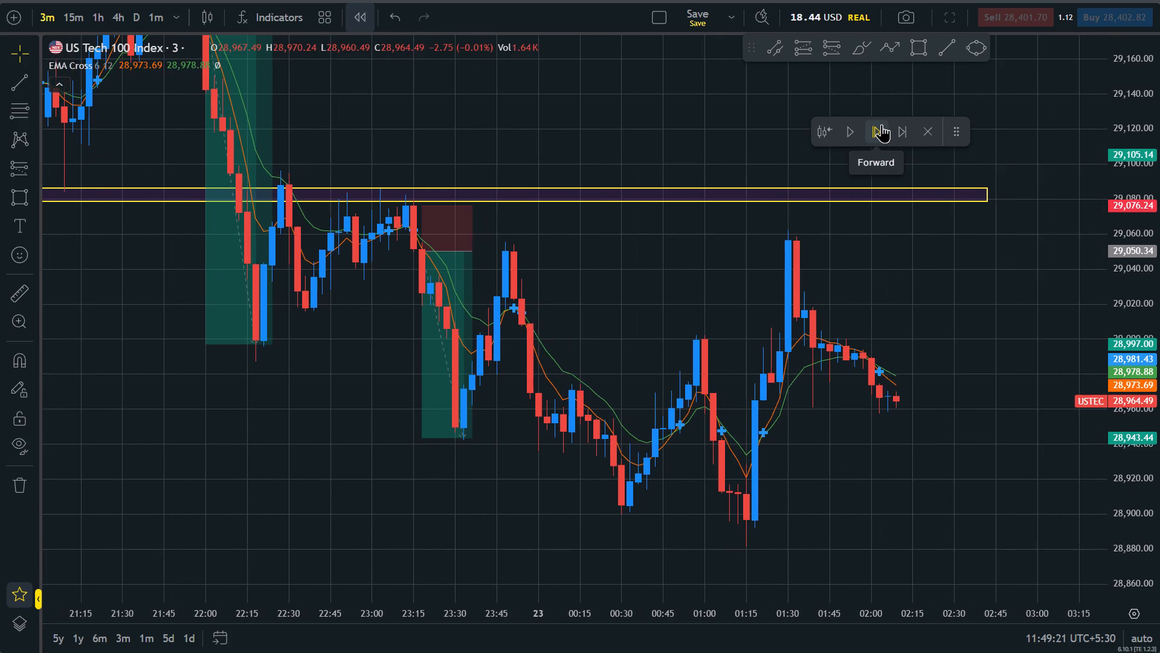
double_click(881, 124)
double_click(881, 124)
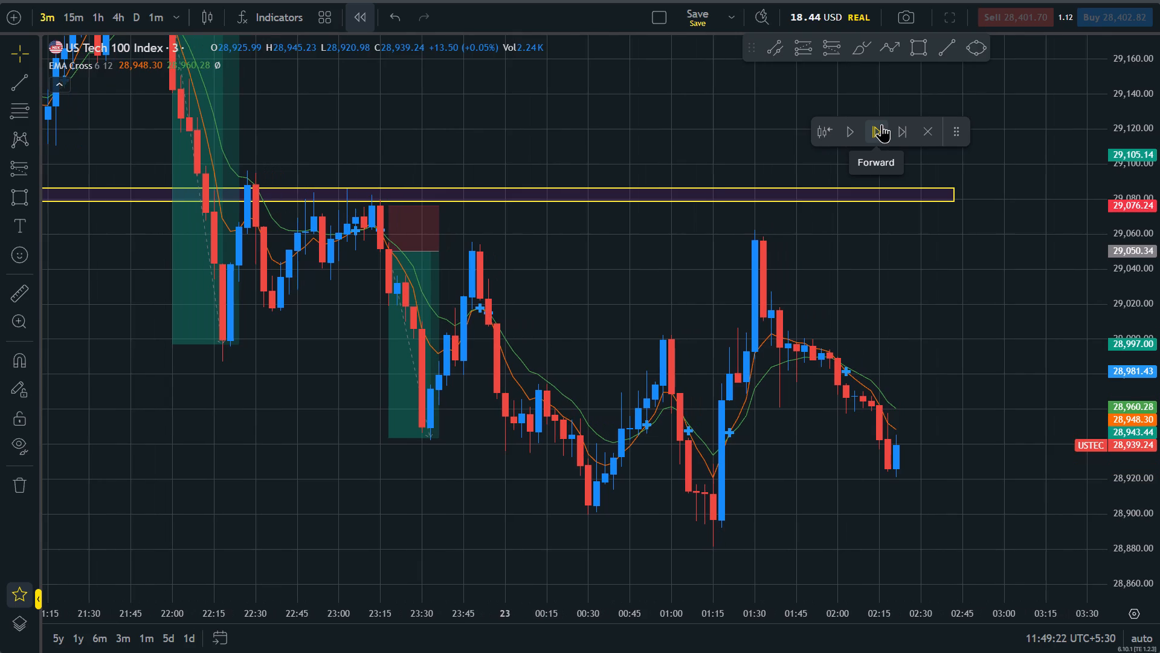
click(881, 124)
click(881, 124)
double_click(881, 124)
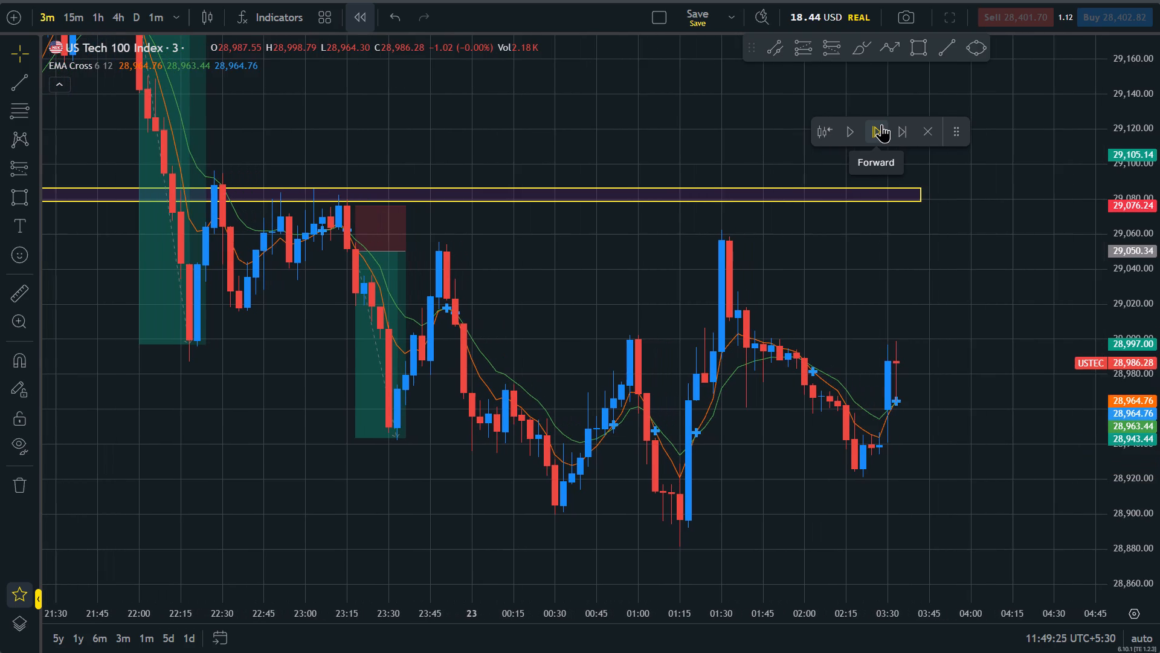
double_click(881, 124)
double_click(881, 124)
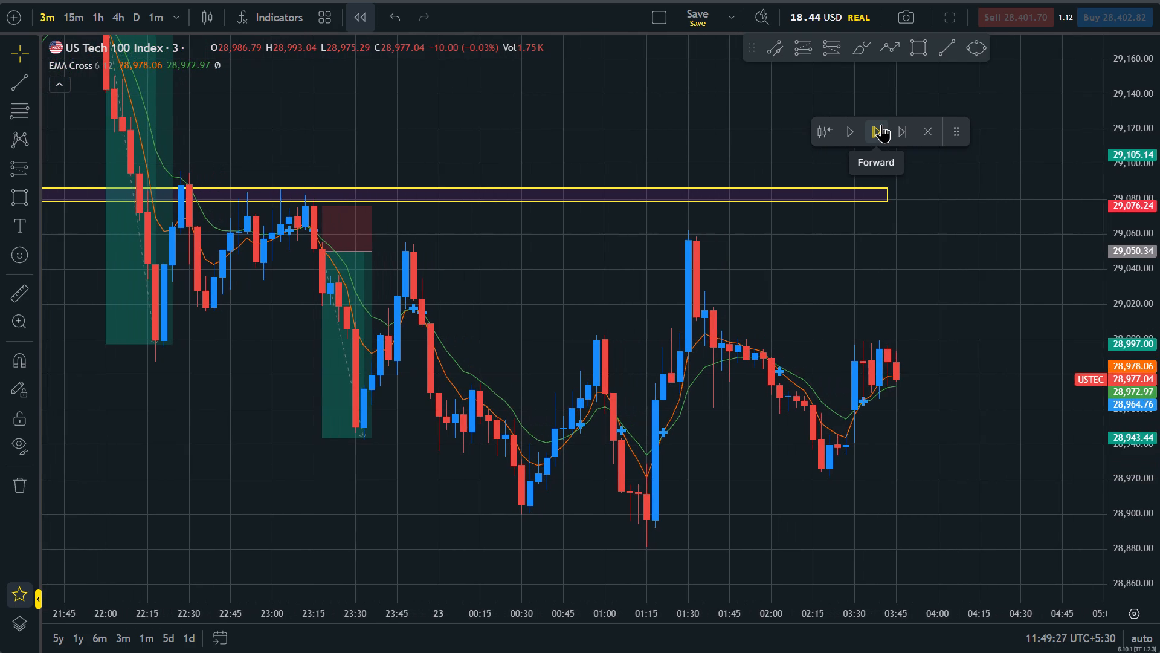
double_click(881, 124)
double_click(881, 124)
double_click(881, 124)
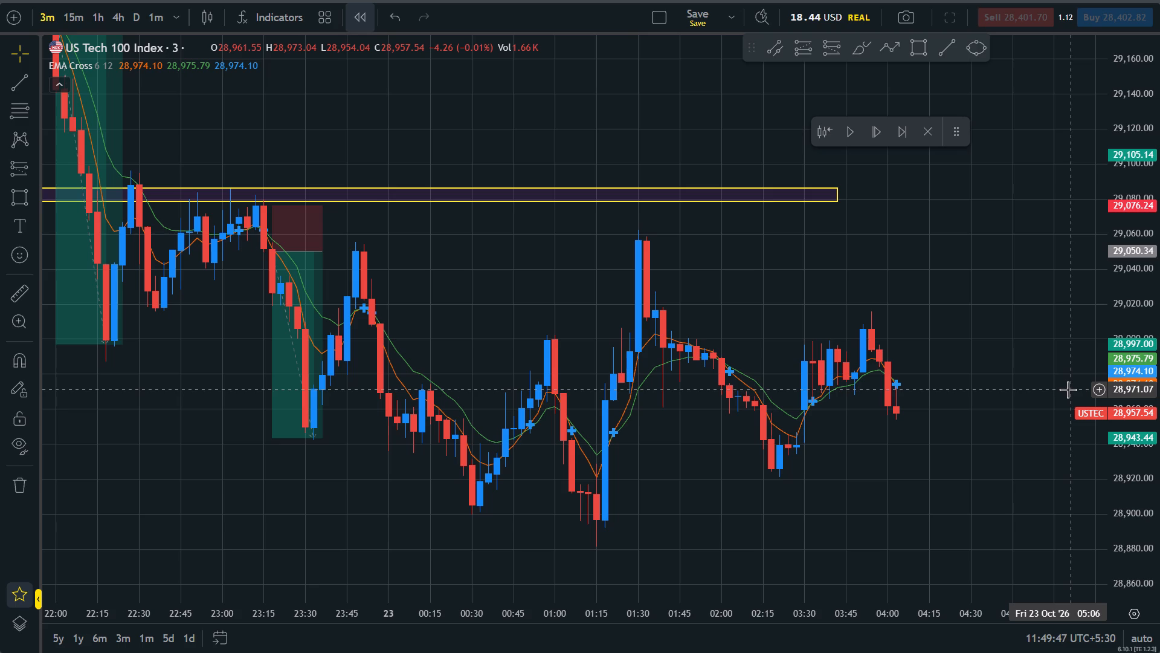
click(963, 519)
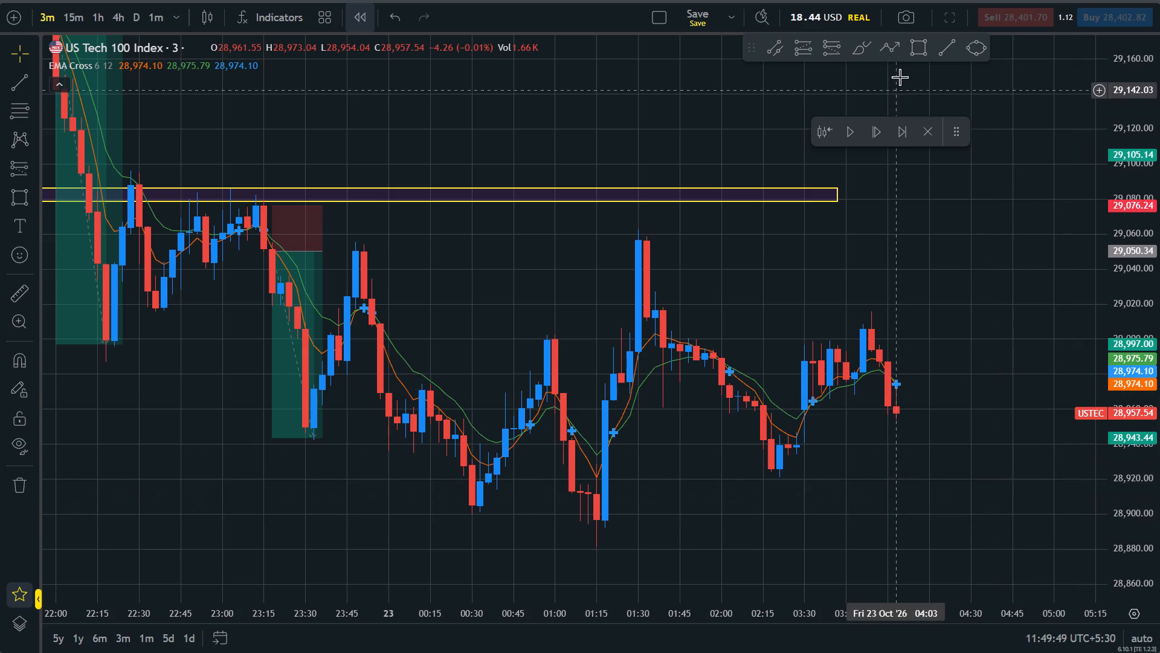
Draw a rectangle support zone along the 00:30 and 01:15 lows, from 00:27 to about 05:15 at about 28,900 to 28,905.
click(919, 46)
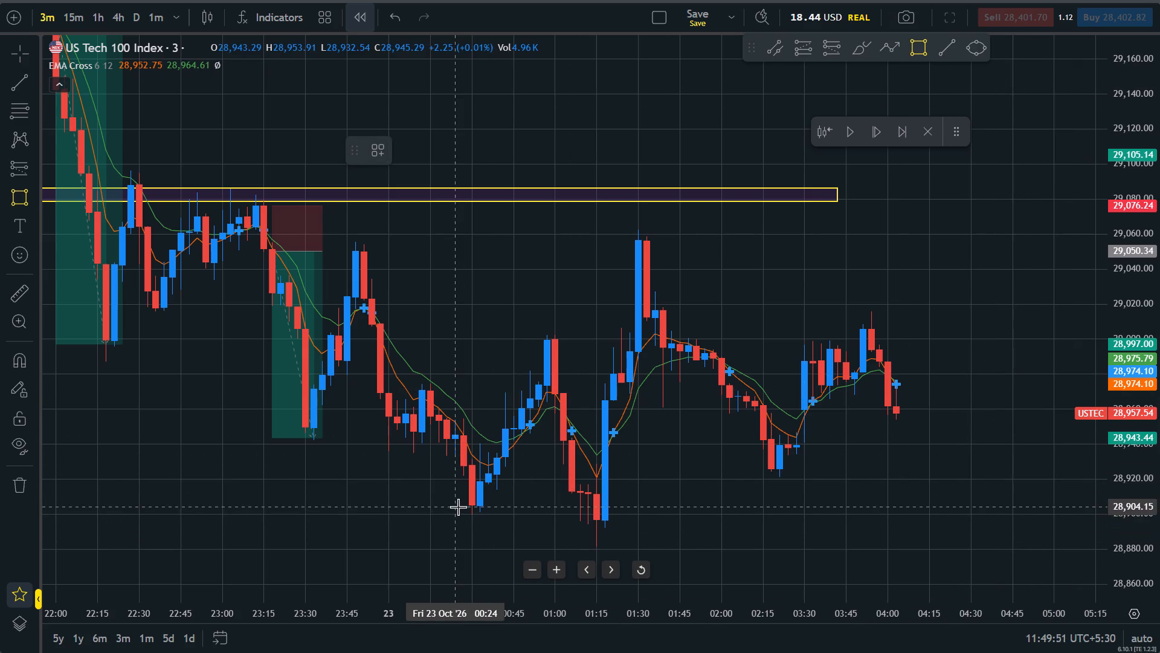
click(459, 515)
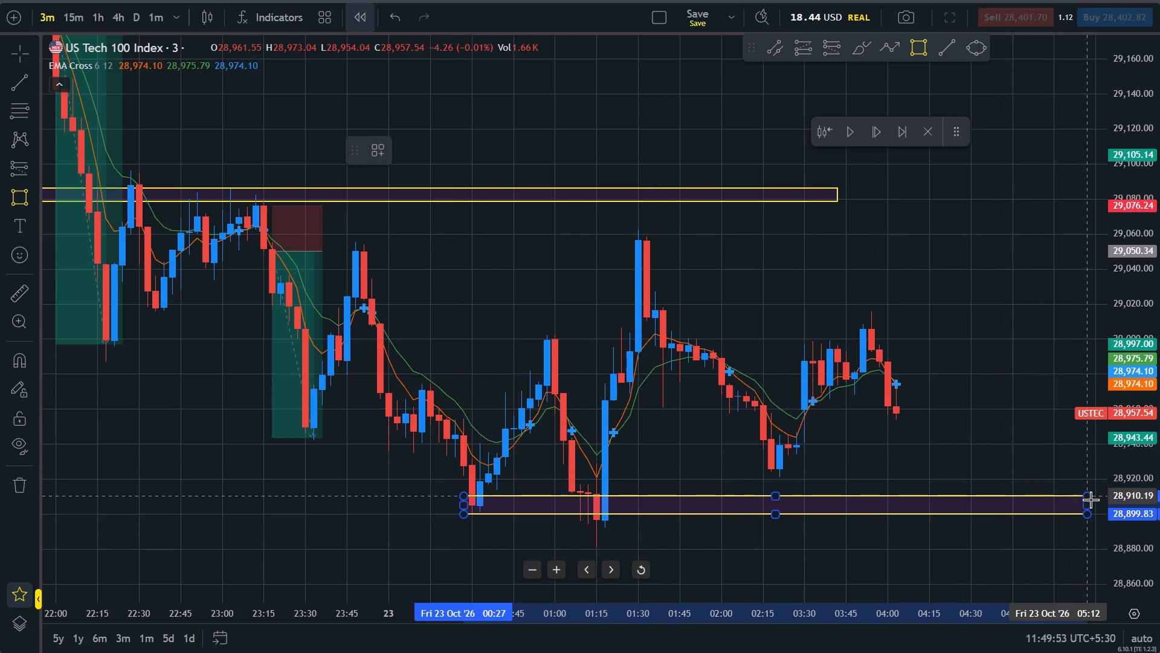
click(1095, 506)
Draw a thin rectangle resistance zone from 23:57 to about 05:54 at about 29,000 to 29,003.
drag(1038, 456, 849, 419)
scroll(849, 419, down, 2)
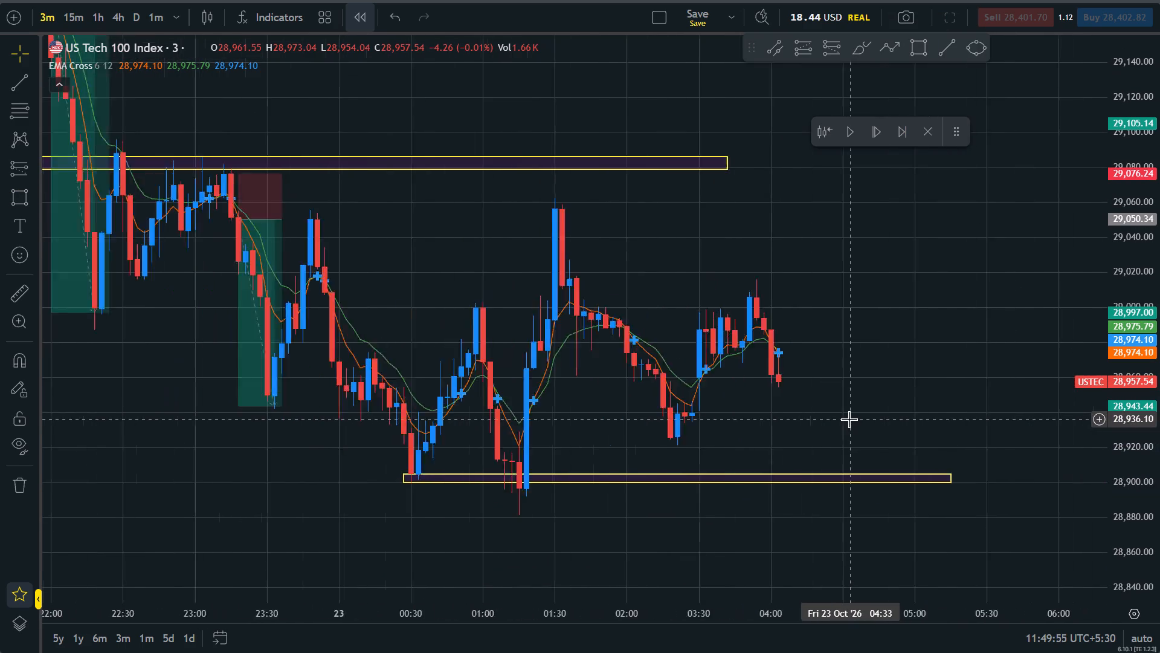
scroll(849, 419, down, 3)
drag(1159, 210, 1159, 402)
scroll(955, 324, up, 3)
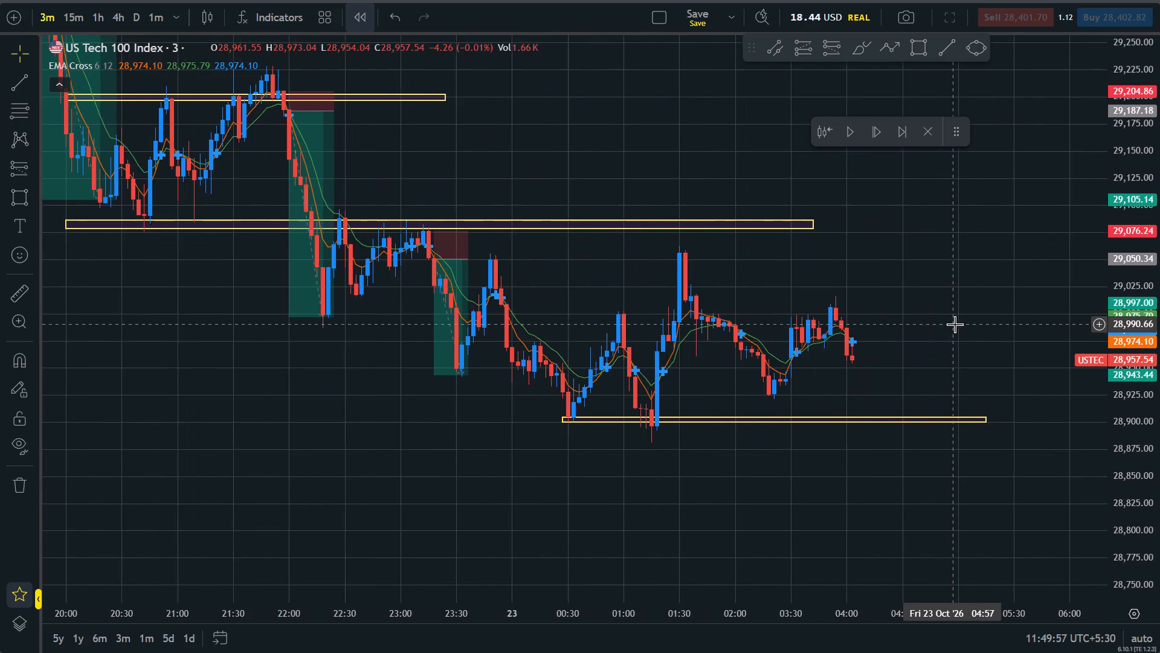
drag(952, 311, 944, 317)
click(915, 39)
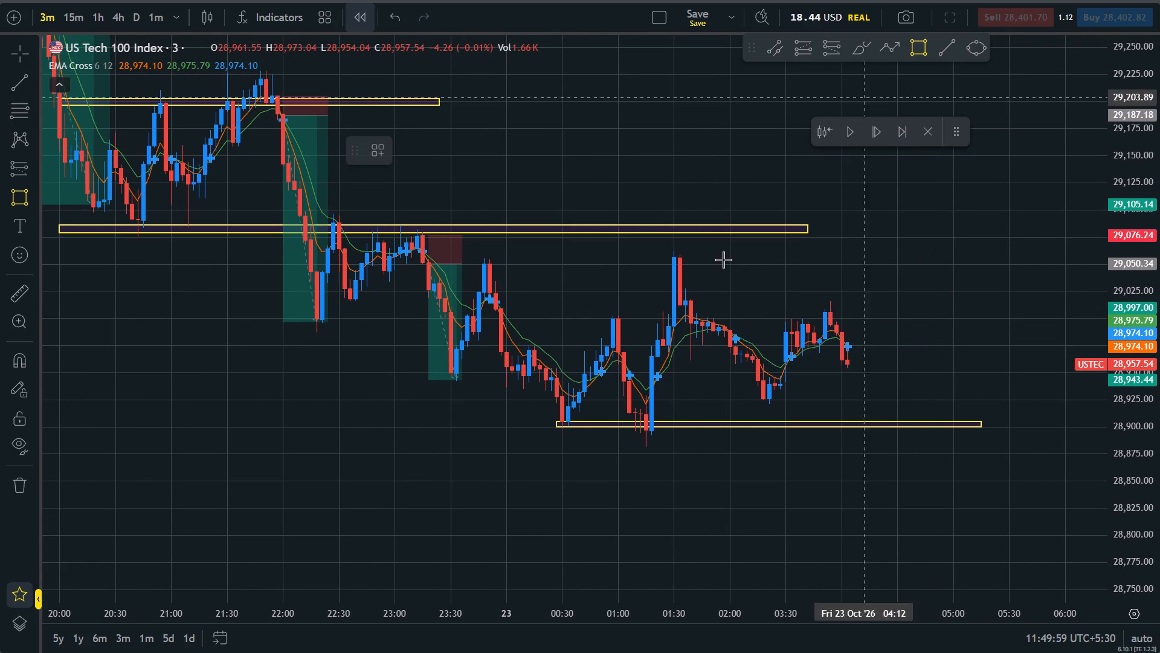
click(502, 315)
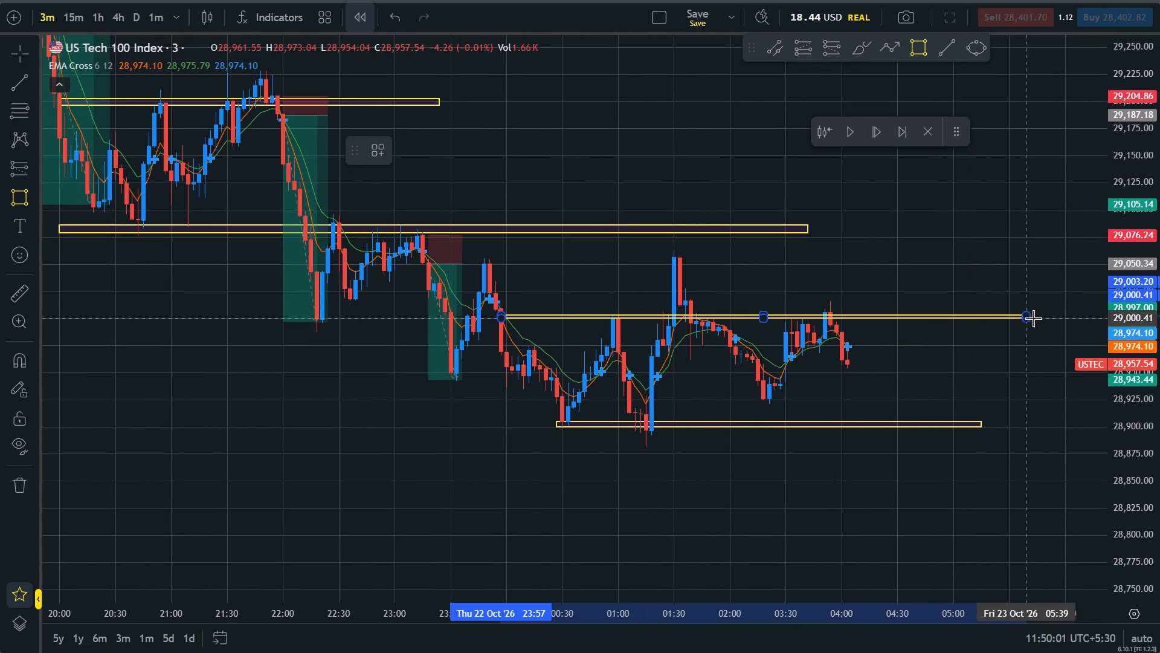
click(1051, 319)
click(1000, 365)
Place a short position at 04:03 with entry at about 28,961 and tighten its stop to about 28,984.
scroll(1000, 365, up, 1)
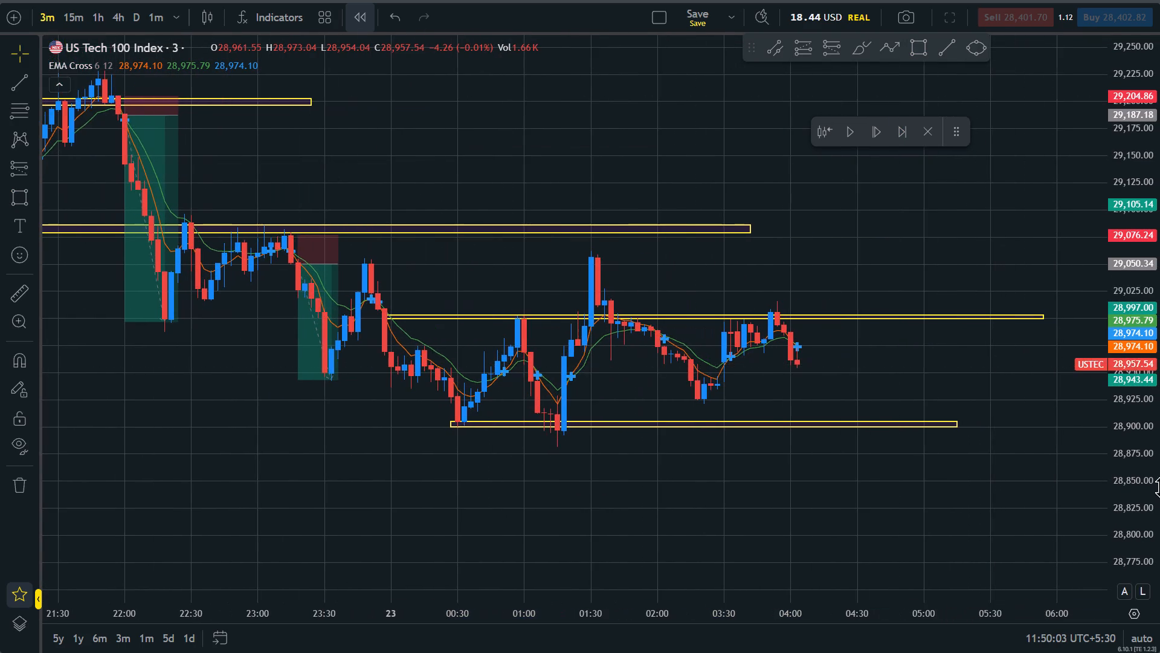
drag(1159, 452, 1127, 212)
drag(800, 271, 825, 315)
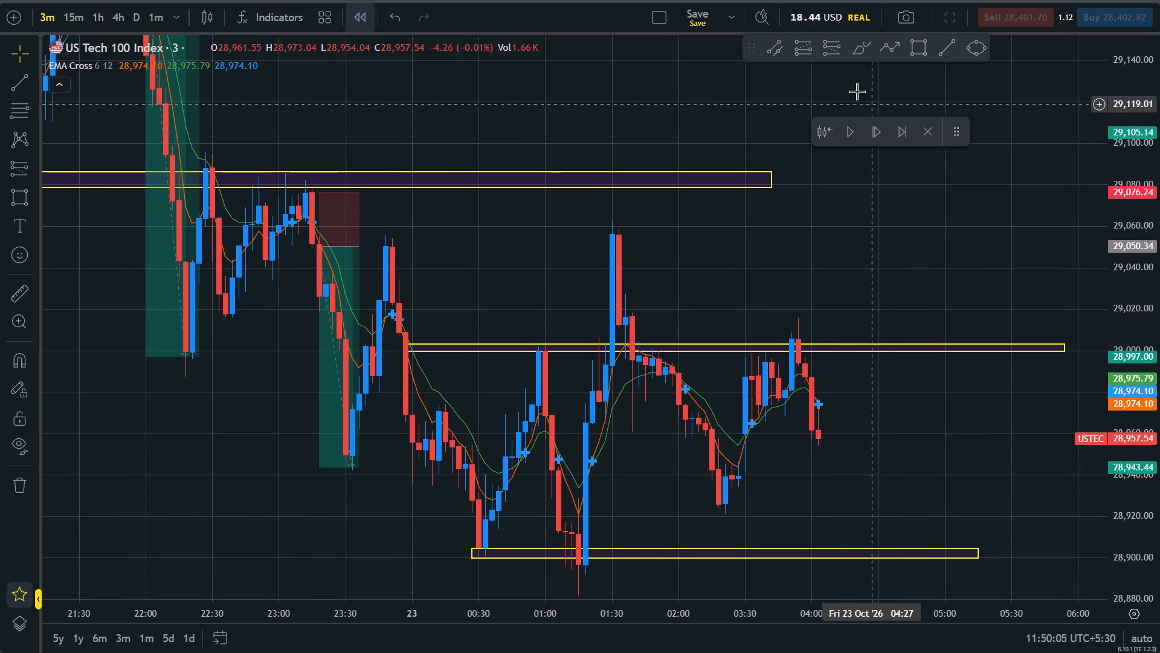
click(837, 54)
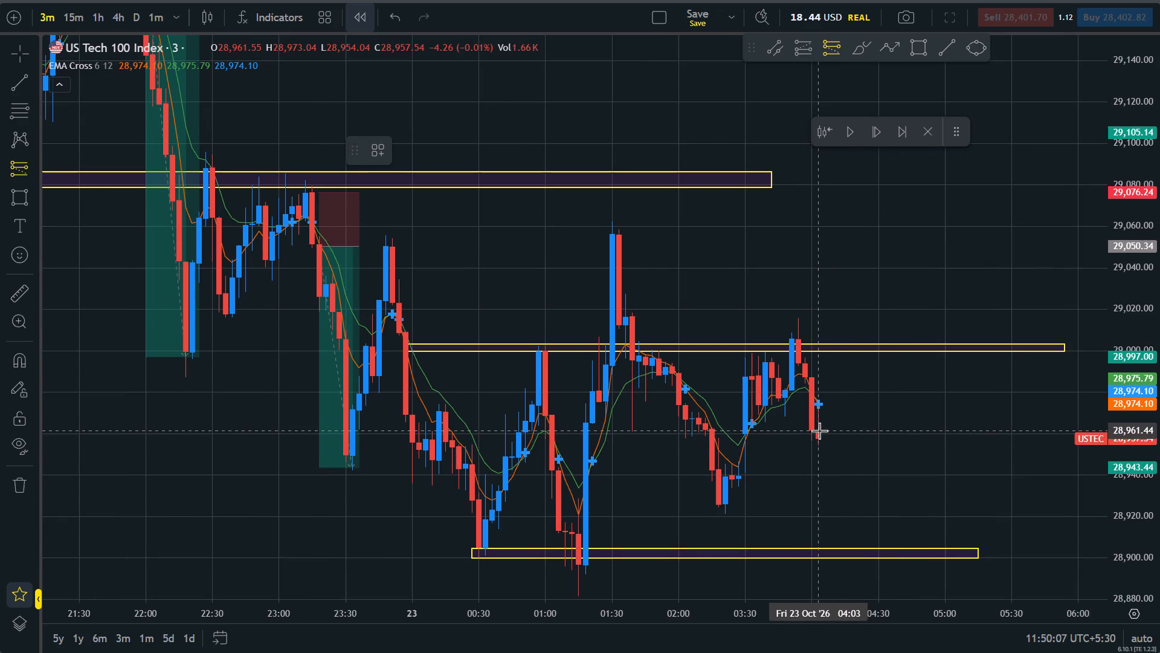
click(819, 430)
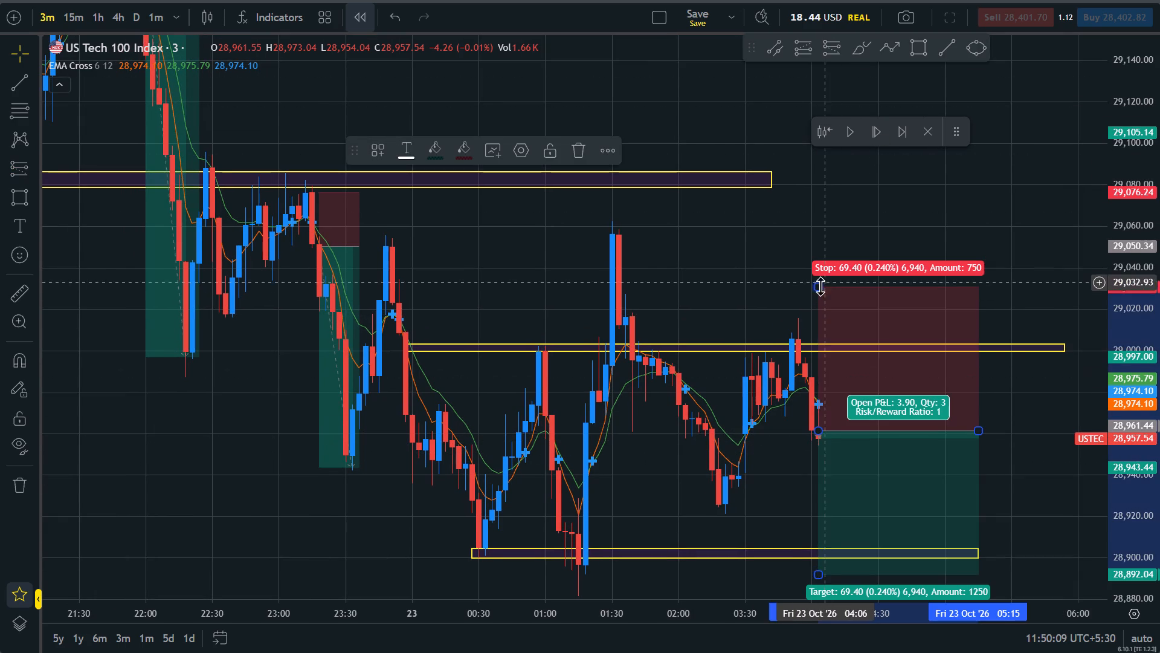
drag(818, 291, 824, 385)
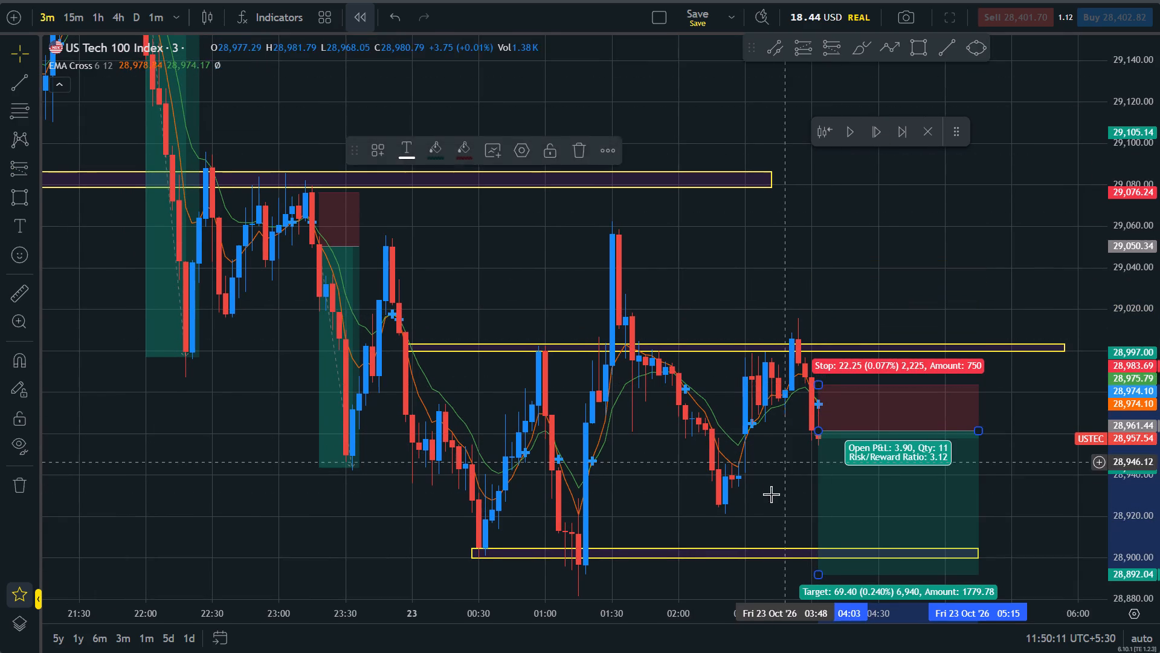
Advance the replay candle by candle from 04:06 to 04:21 to test the new short position.
drag(768, 503, 765, 395)
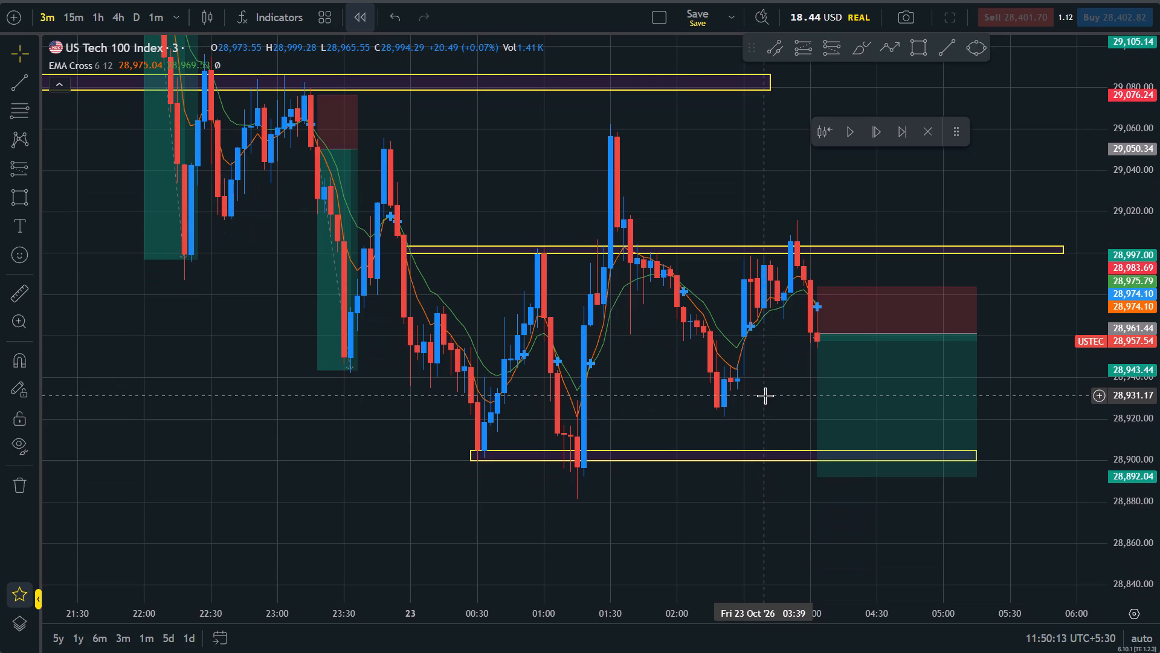
click(871, 129)
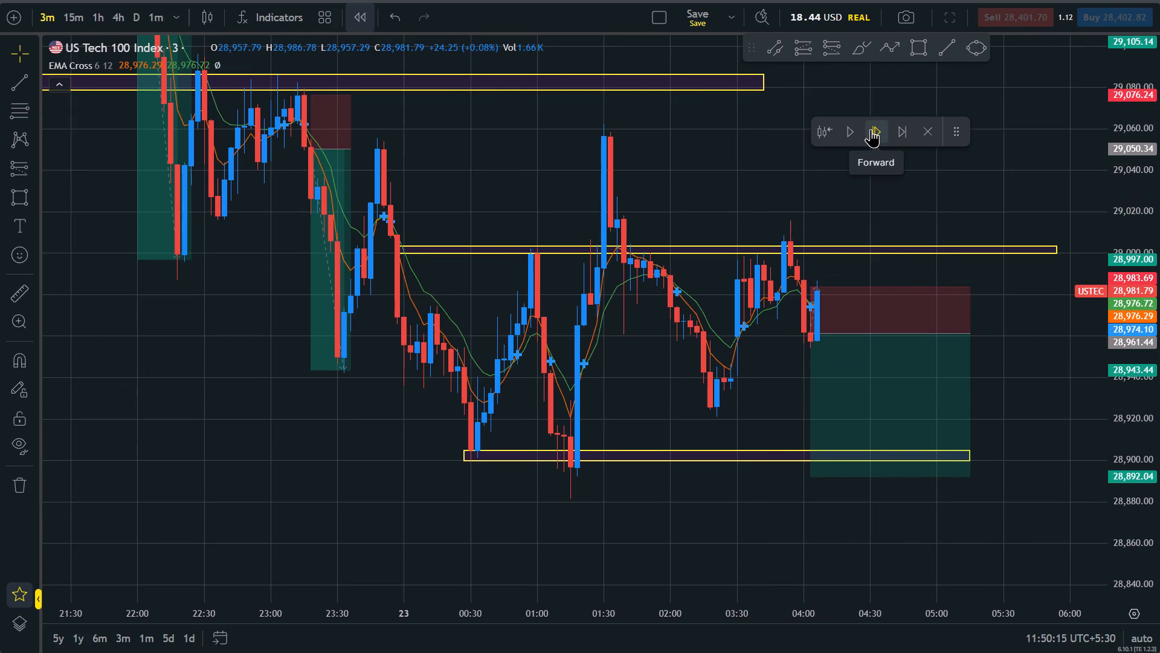
click(871, 129)
click(876, 141)
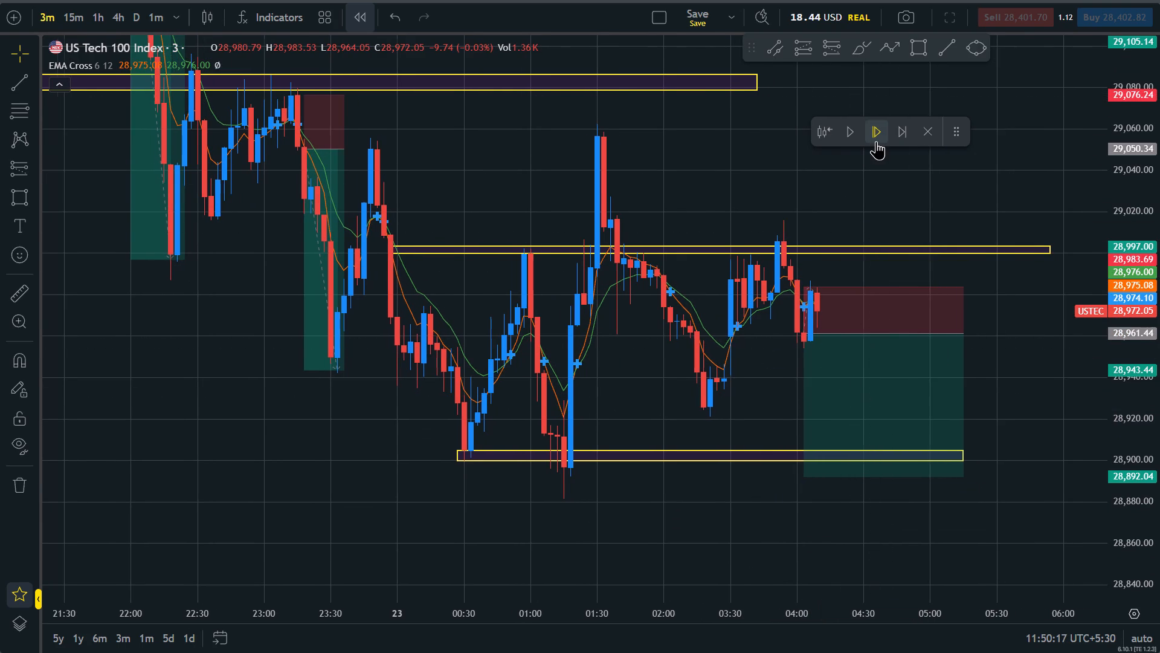
click(876, 141)
double_click(876, 141)
double_click(876, 145)
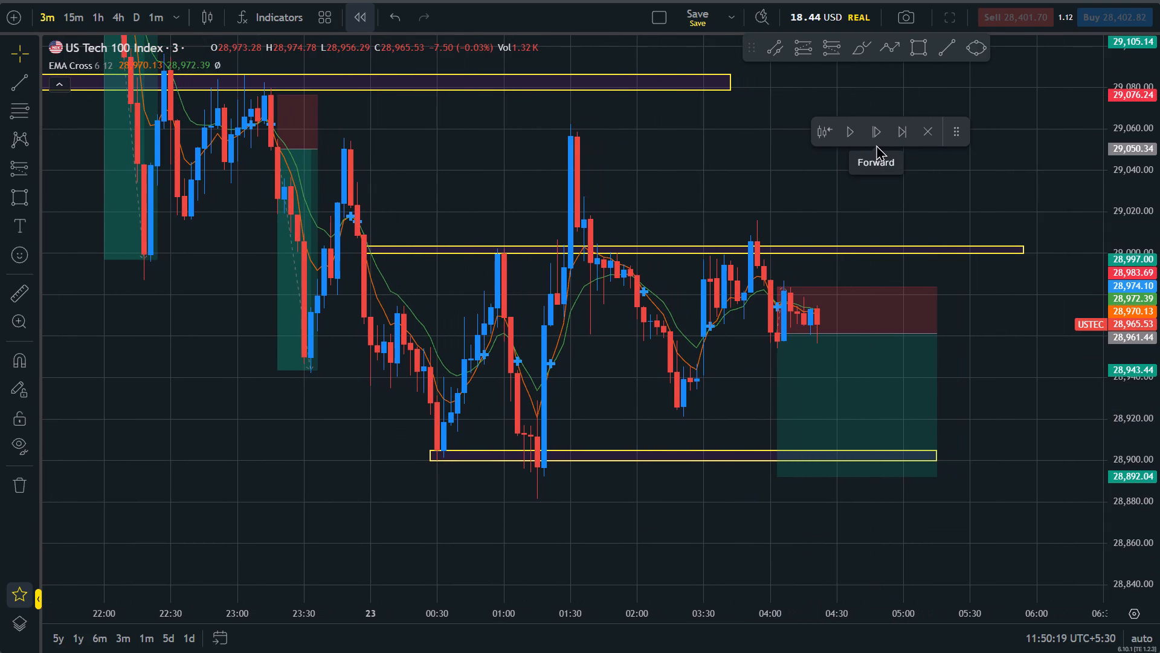
Collapse the 04:03 short position's target up to its entry at about 28,961, leaving only the stop area.
drag(779, 482, 773, 411)
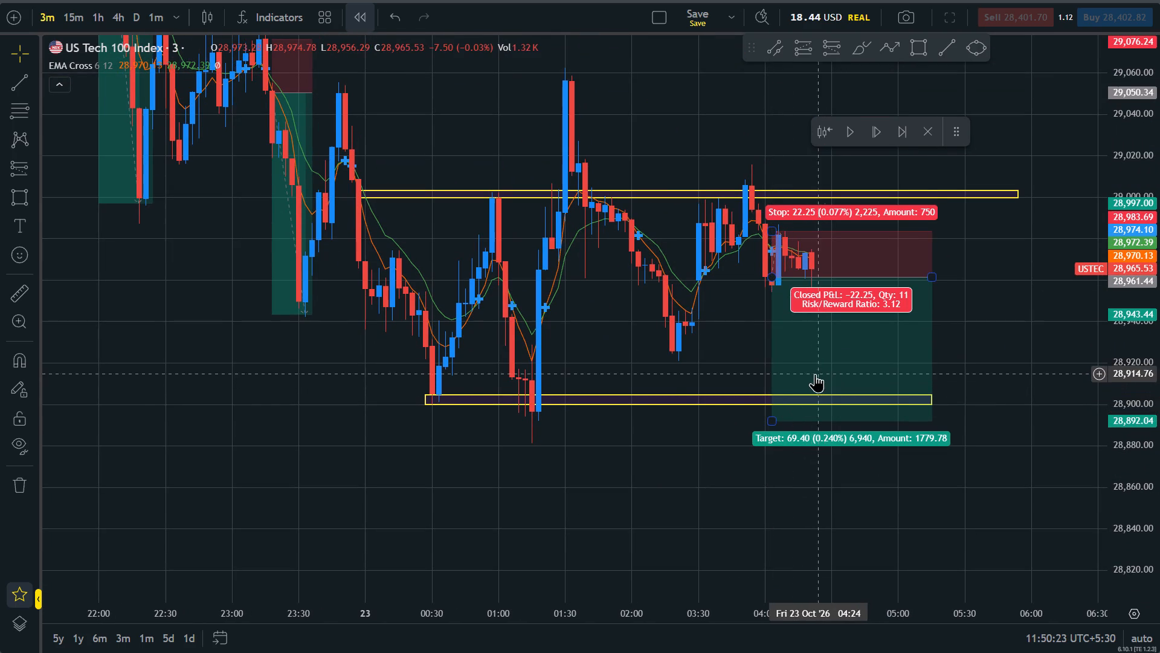
drag(773, 421, 788, 190)
Advance the replay candle by candle from 04:24 to 05:33.
drag(876, 360, 883, 458)
triple_click(868, 125)
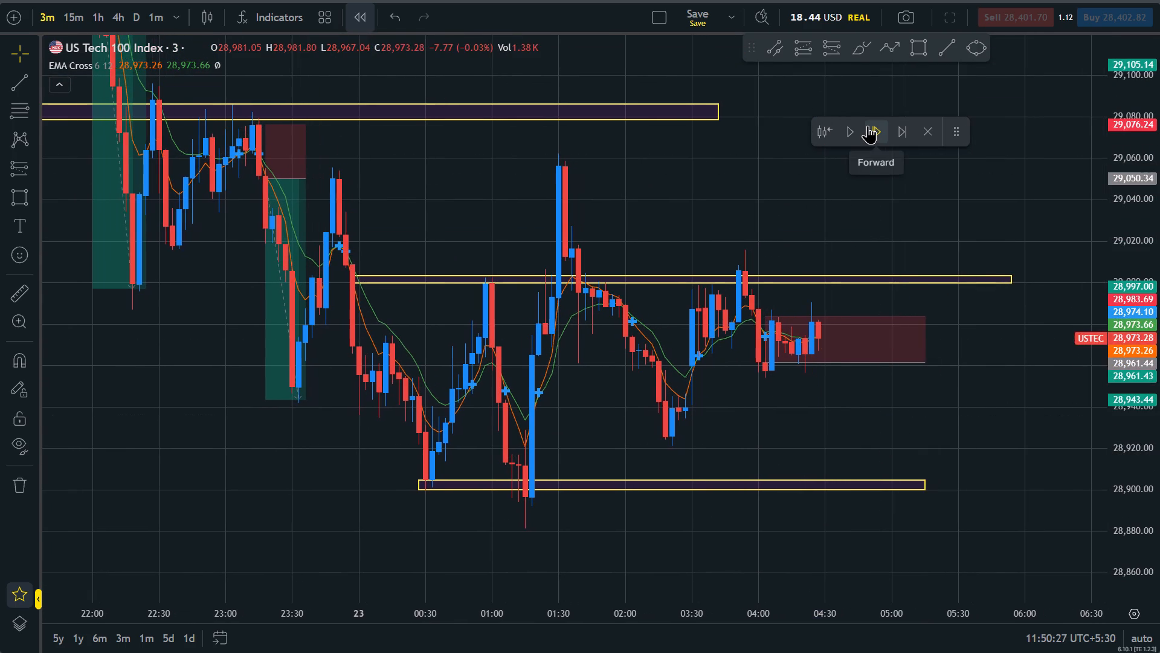
double_click(868, 125)
triple_click(868, 125)
click(868, 125)
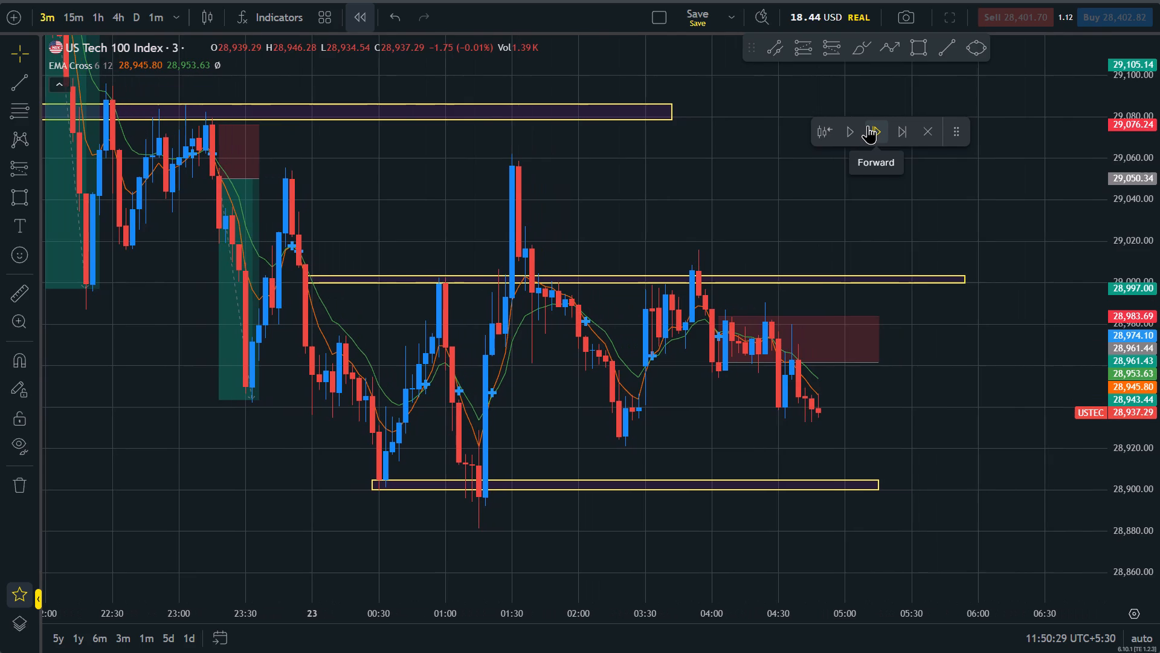
triple_click(868, 125)
triple_click(868, 125)
triple_click(868, 125)
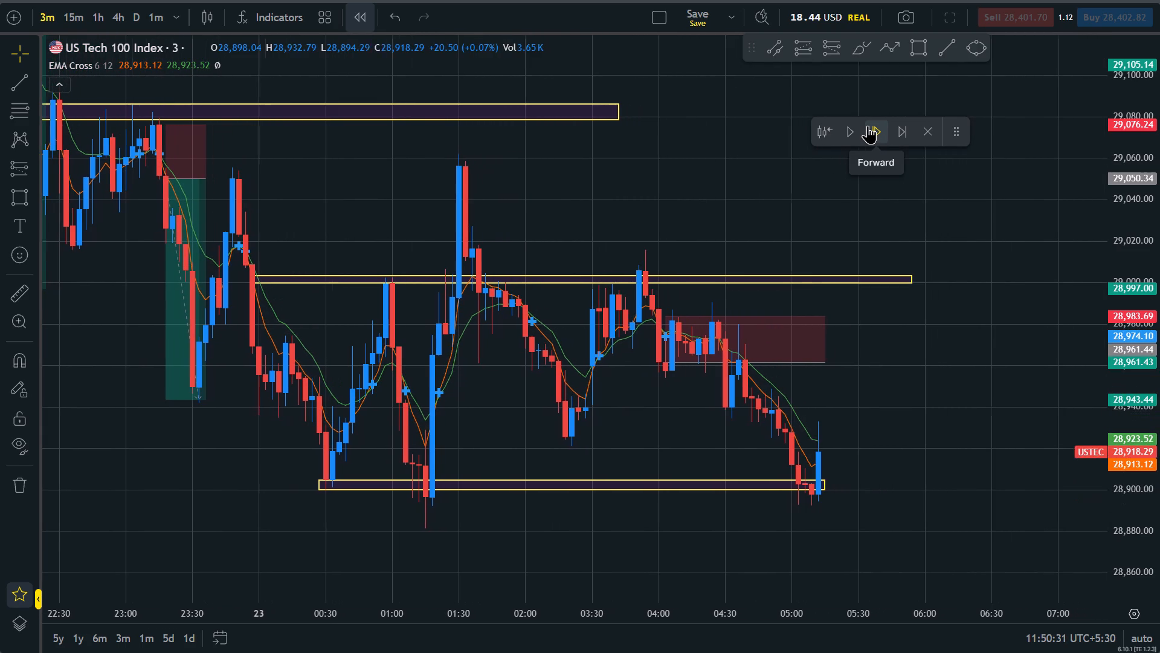
click(868, 125)
double_click(868, 125)
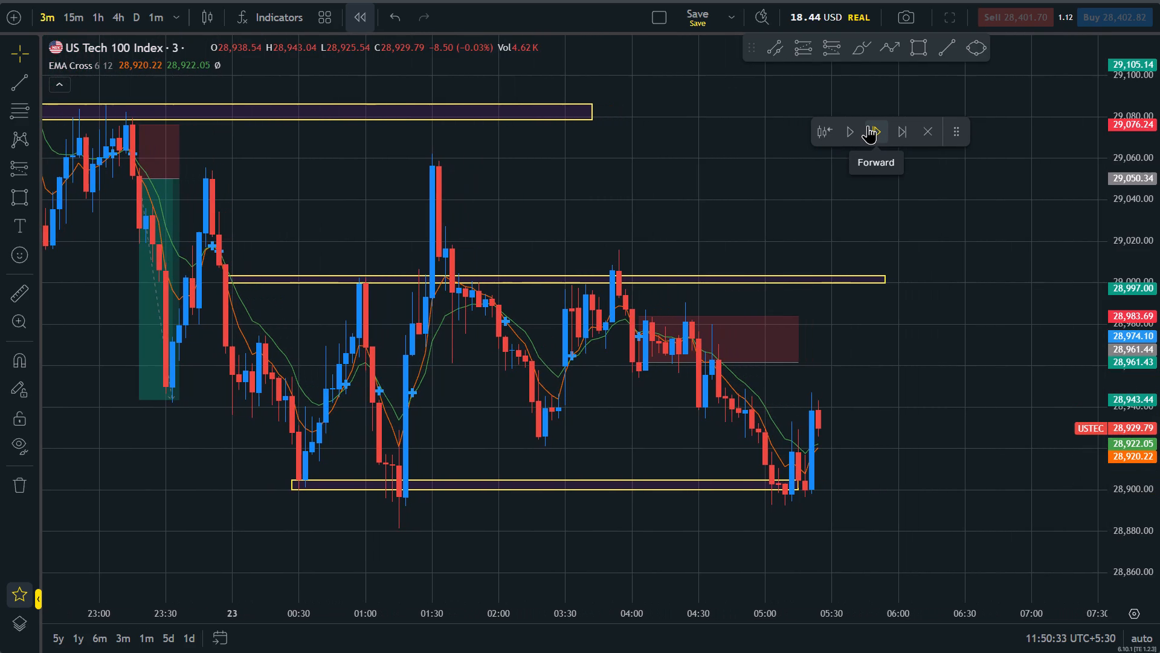
click(868, 125)
click(868, 125)
click(868, 125)
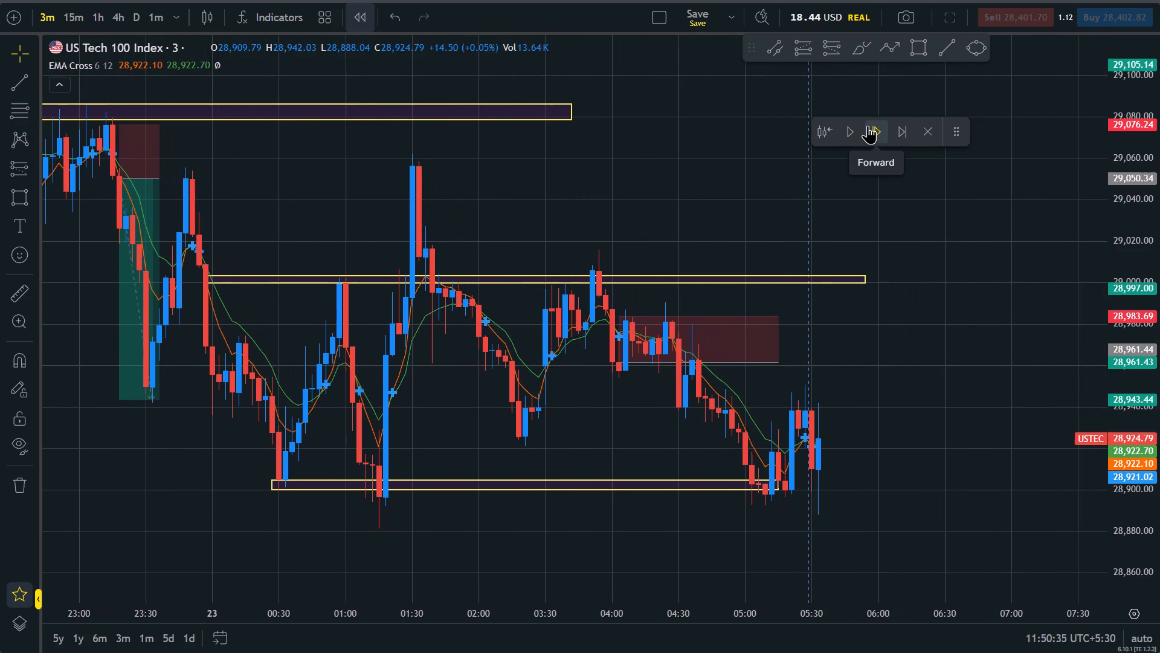
Advance the replay candle by candle from 05:36 to 06:00.
click(868, 125)
click(868, 125)
click(868, 125)
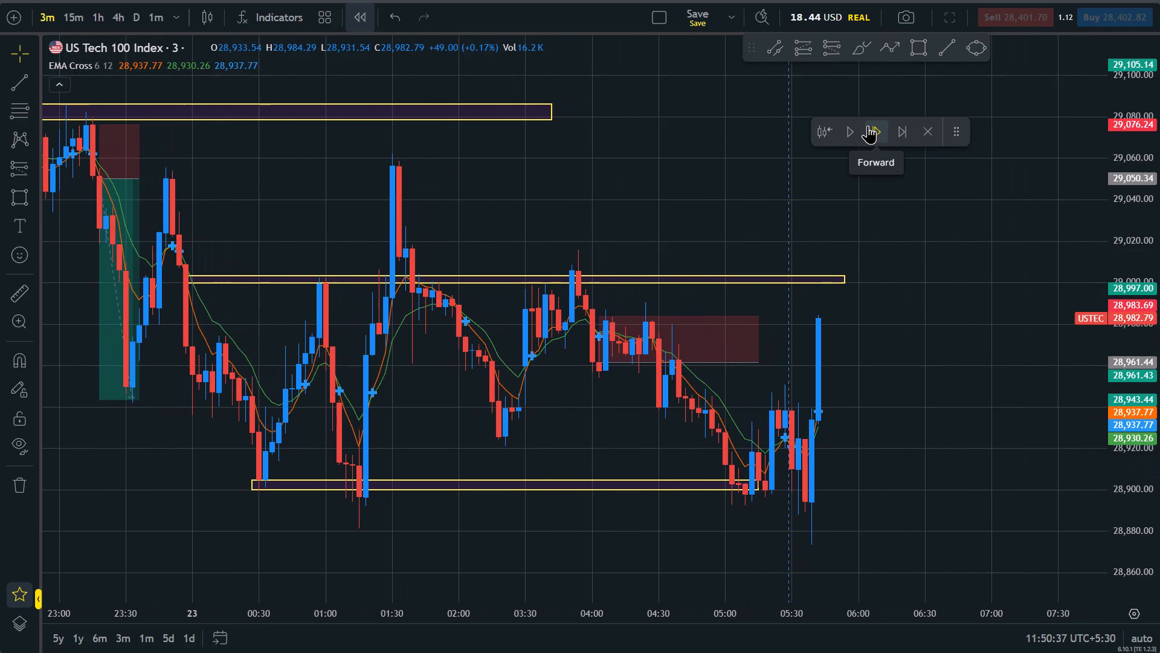
click(868, 125)
click(868, 125)
click(868, 125)
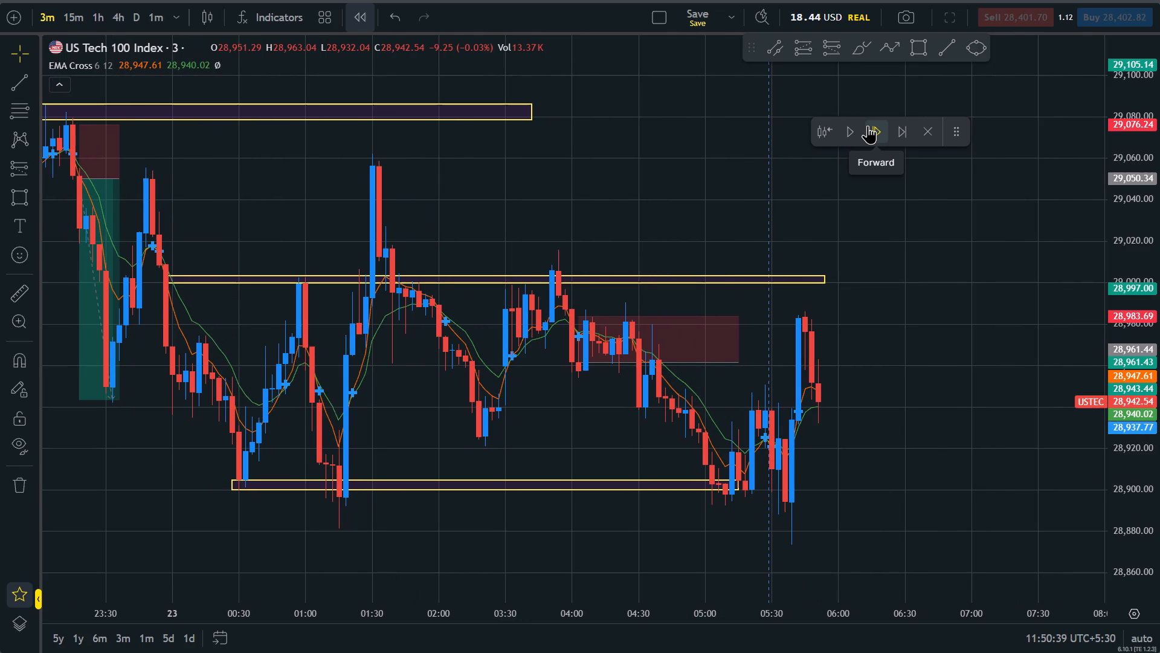
click(868, 125)
click(868, 125)
click(868, 125)
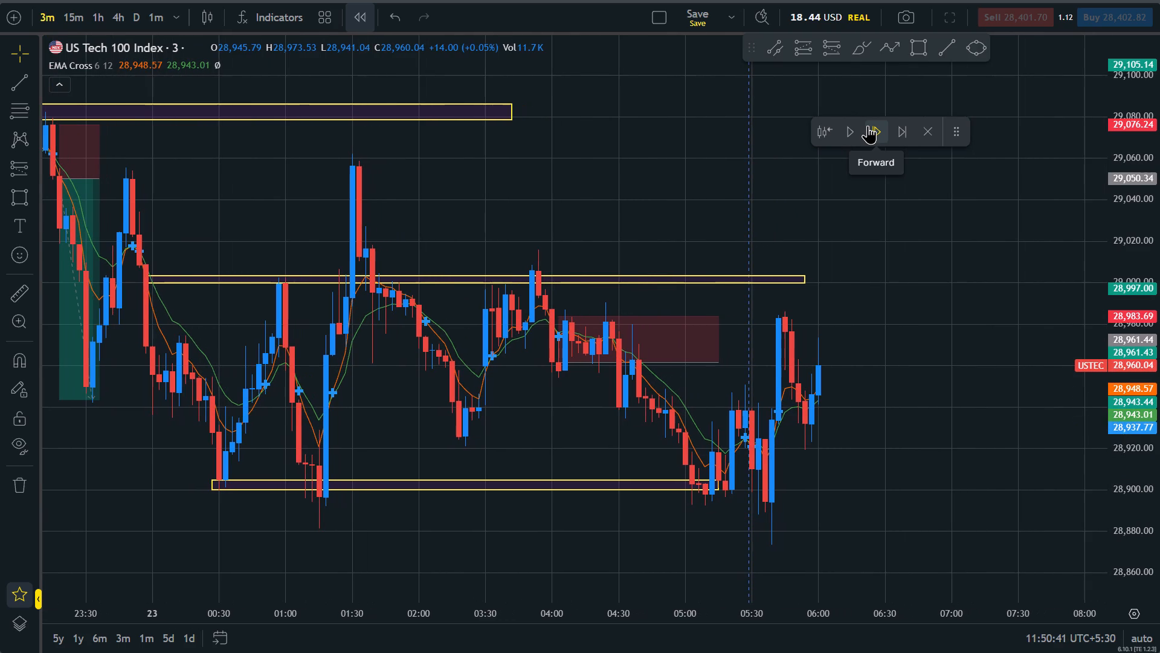
Advance the replay candle by candle from 06:03 to 06:36.
scroll(936, 397, down, 4)
drag(1159, 311, 1159, 496)
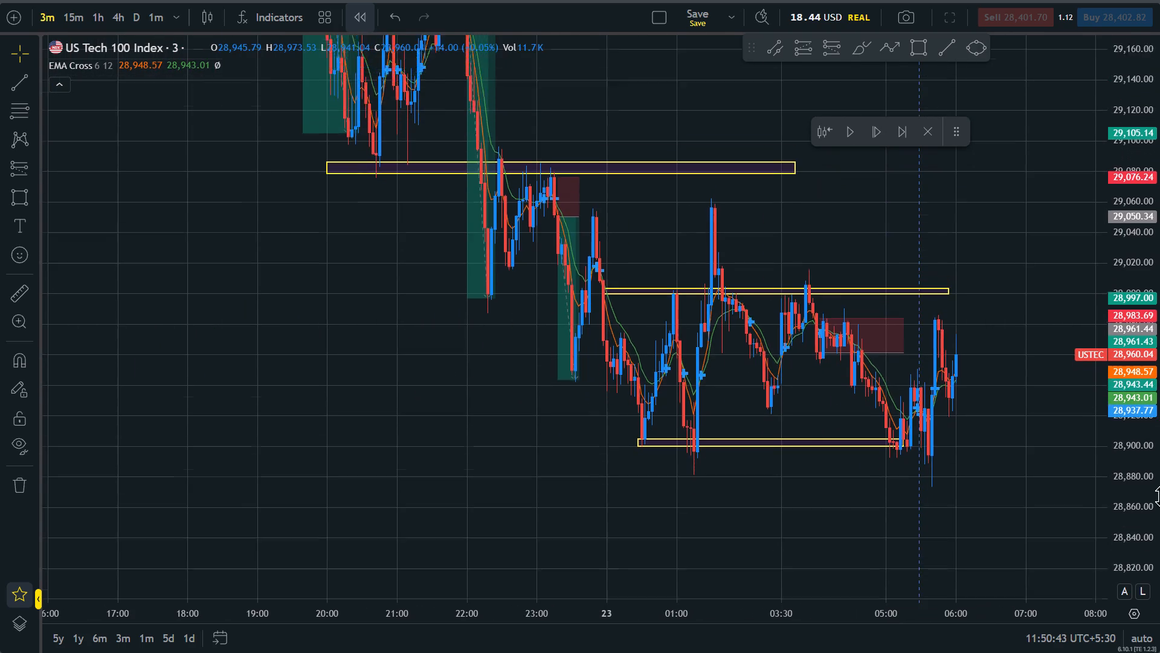
drag(1159, 496, 1159, 501)
scroll(889, 366, up, 4)
drag(1159, 413, 1145, 172)
click(874, 138)
click(874, 138)
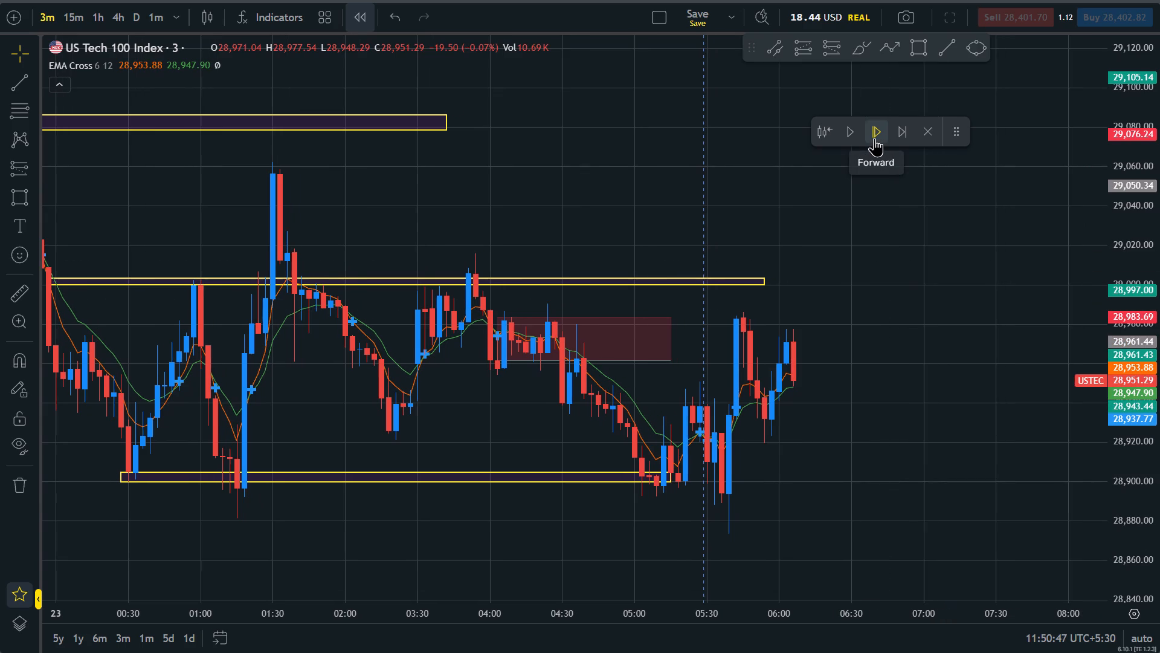
click(874, 138)
click(874, 138)
click(874, 138)
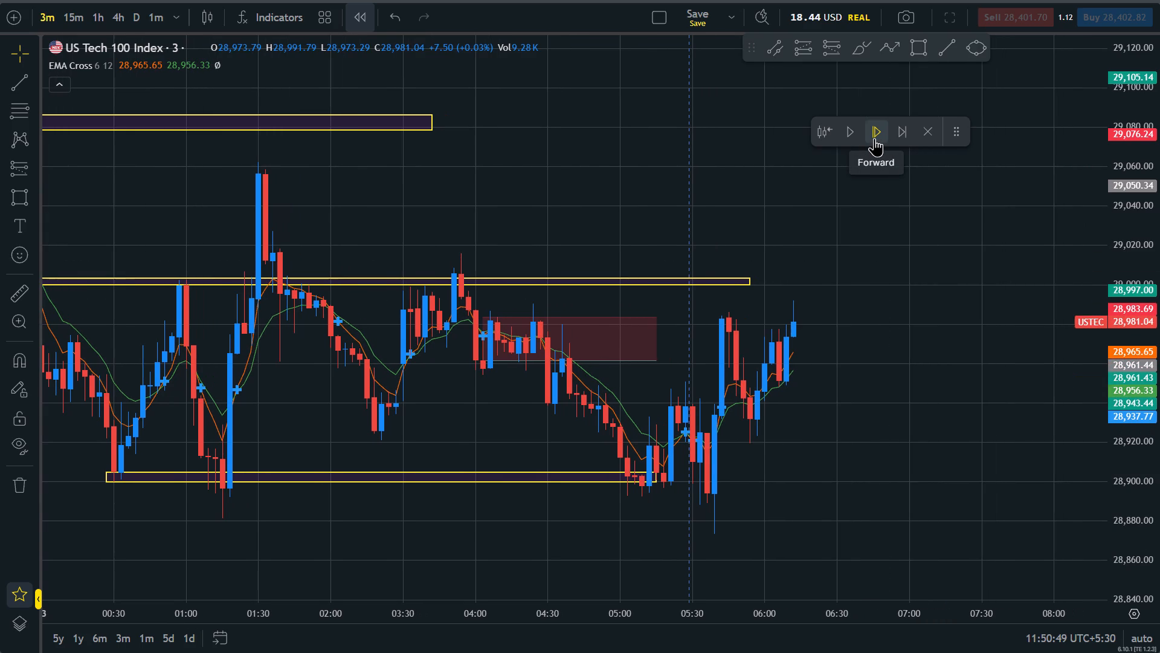
triple_click(874, 138)
triple_click(874, 138)
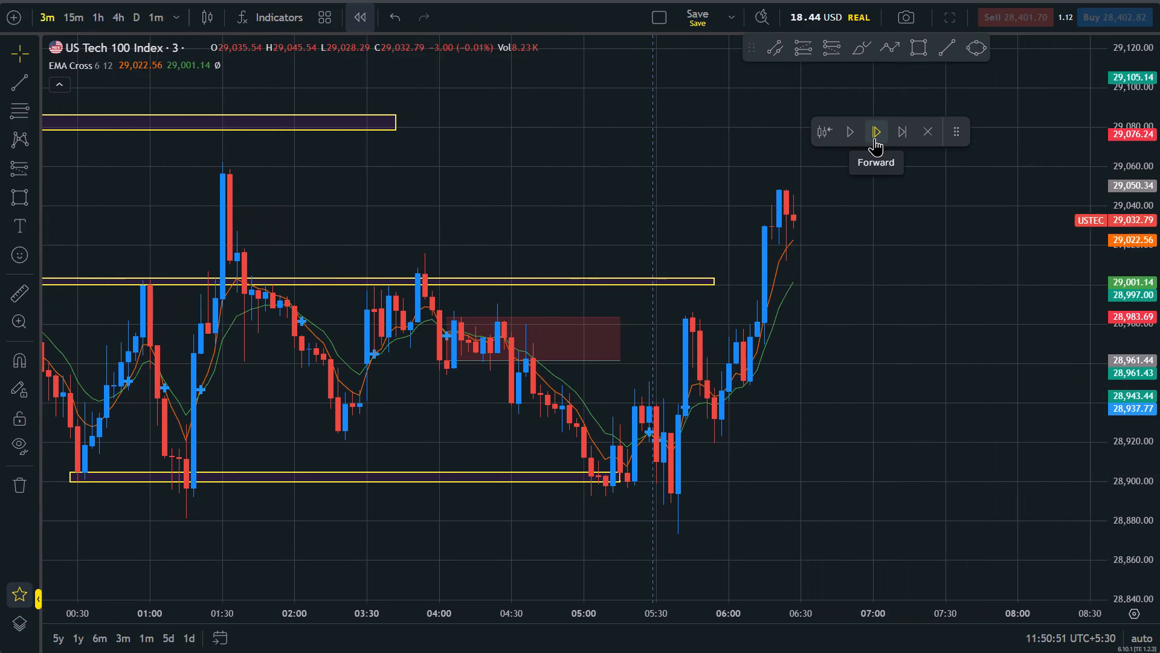
click(874, 138)
Extend the zone near 29,000 forward to 08:24 and raise its upper edge to about 29,006.
drag(788, 371, 738, 543)
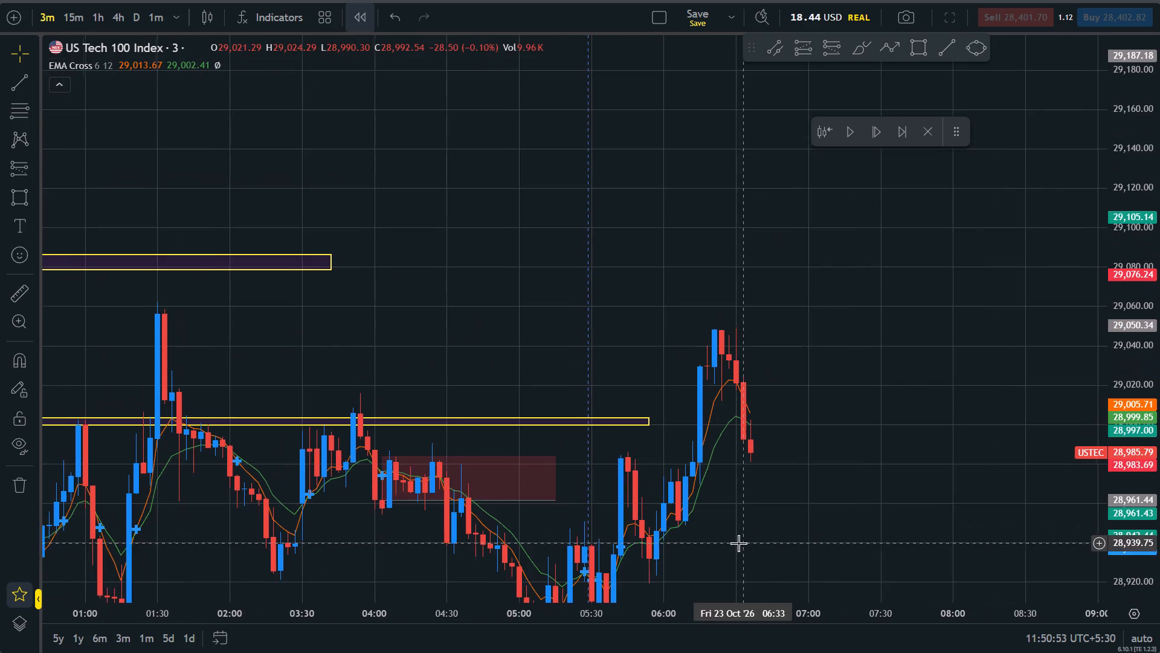
scroll(816, 378, down, 5)
scroll(816, 378, up, 3)
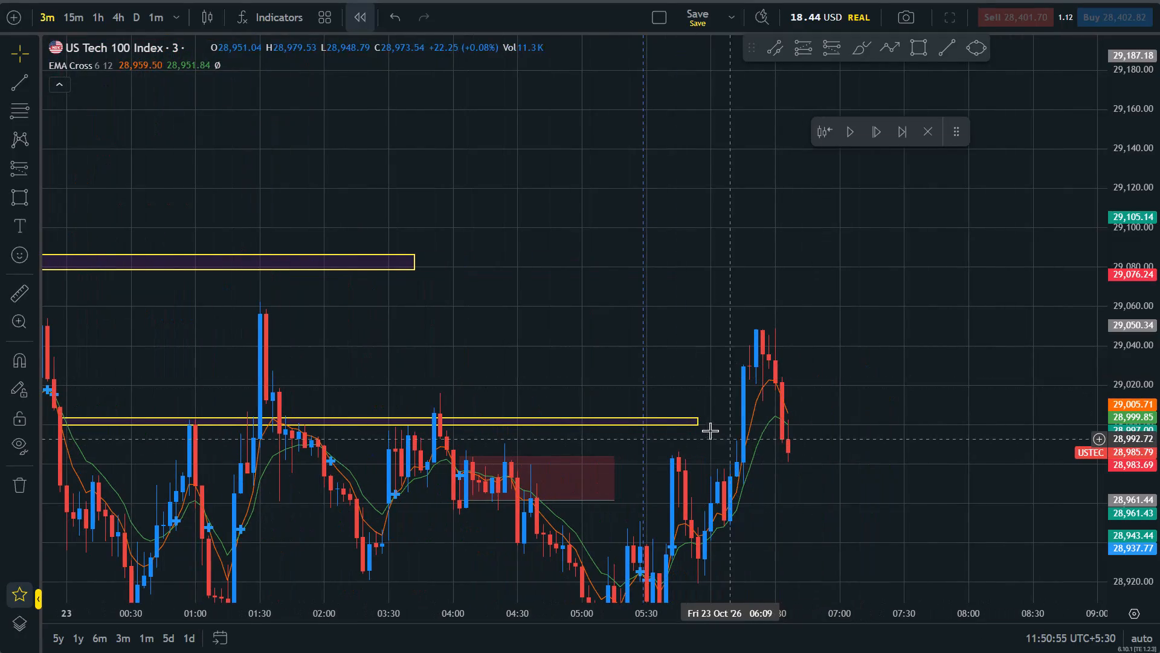
drag(700, 419, 1020, 413)
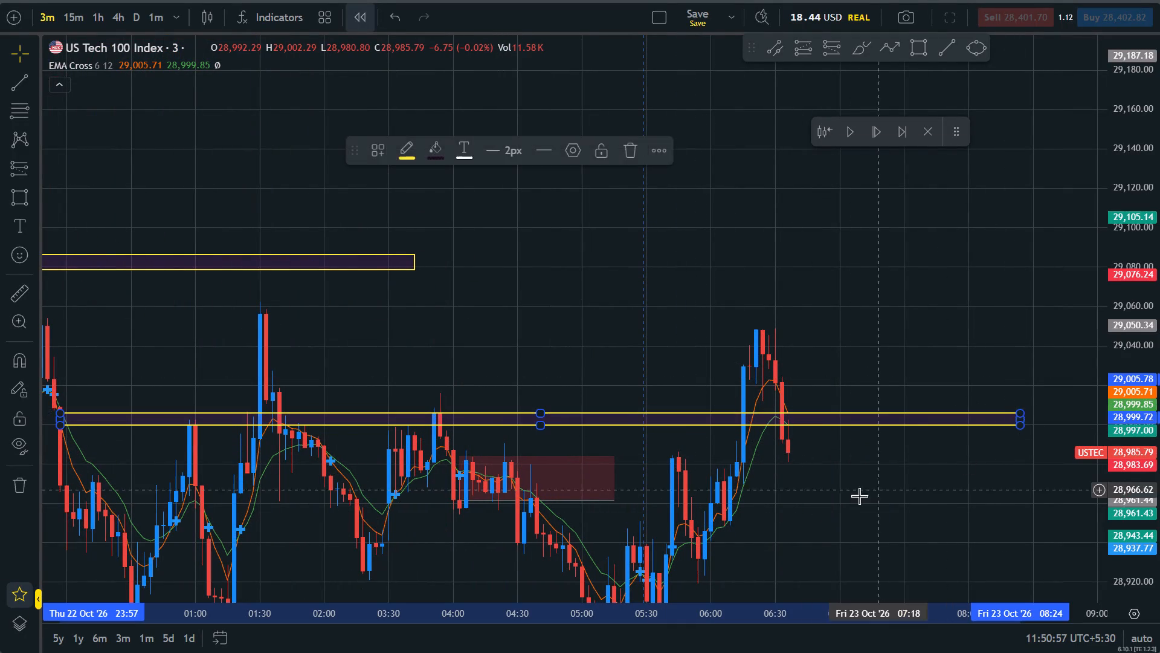
Place a short position at 06:36 with entry at about 28,993, stop at about 29,010 and target at about 28,898.
drag(860, 498, 982, 347)
scroll(982, 347, up, 2)
drag(1159, 417, 1158, 163)
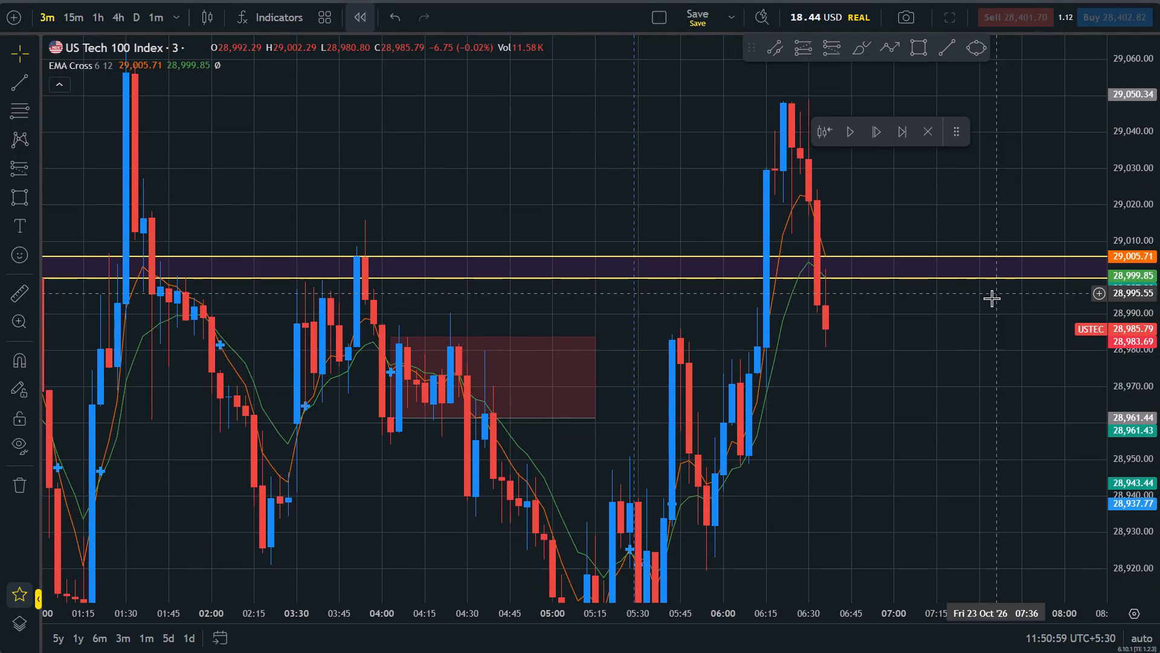
drag(1159, 229, 1158, 382)
click(833, 44)
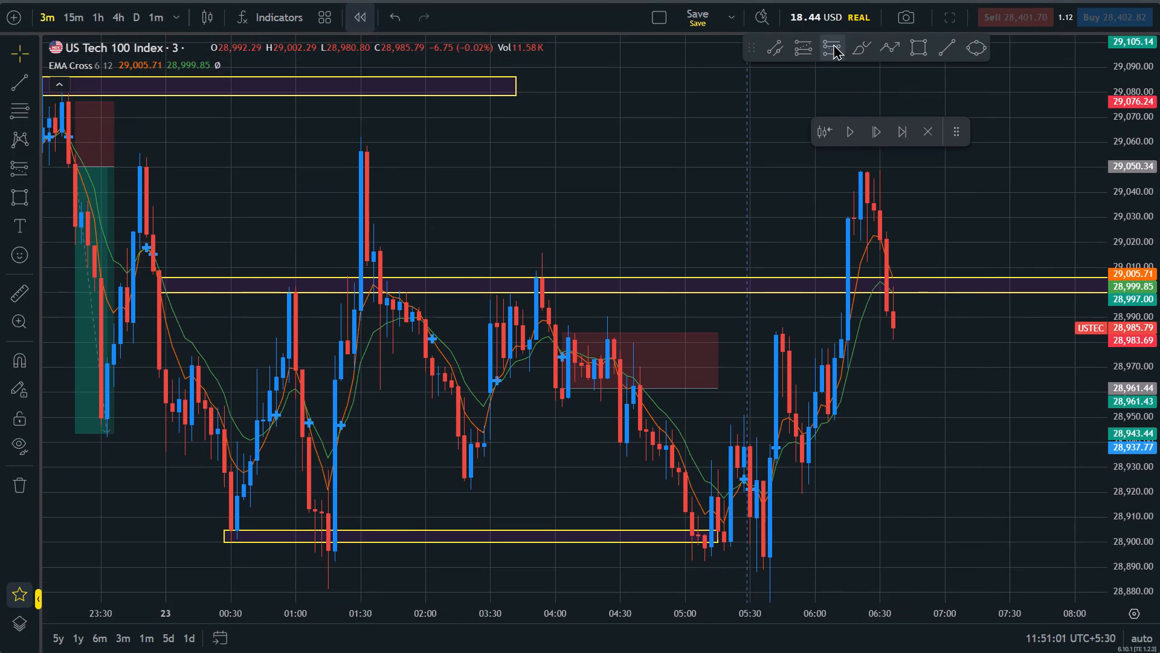
click(891, 310)
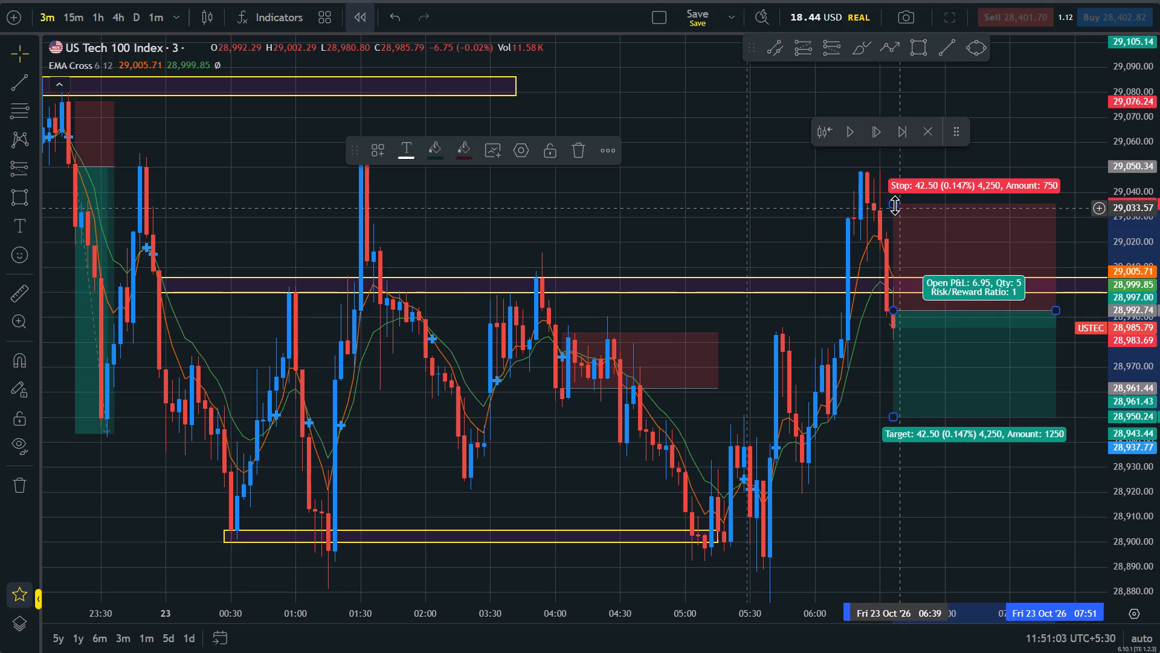
drag(893, 202, 888, 266)
drag(877, 366, 760, 183)
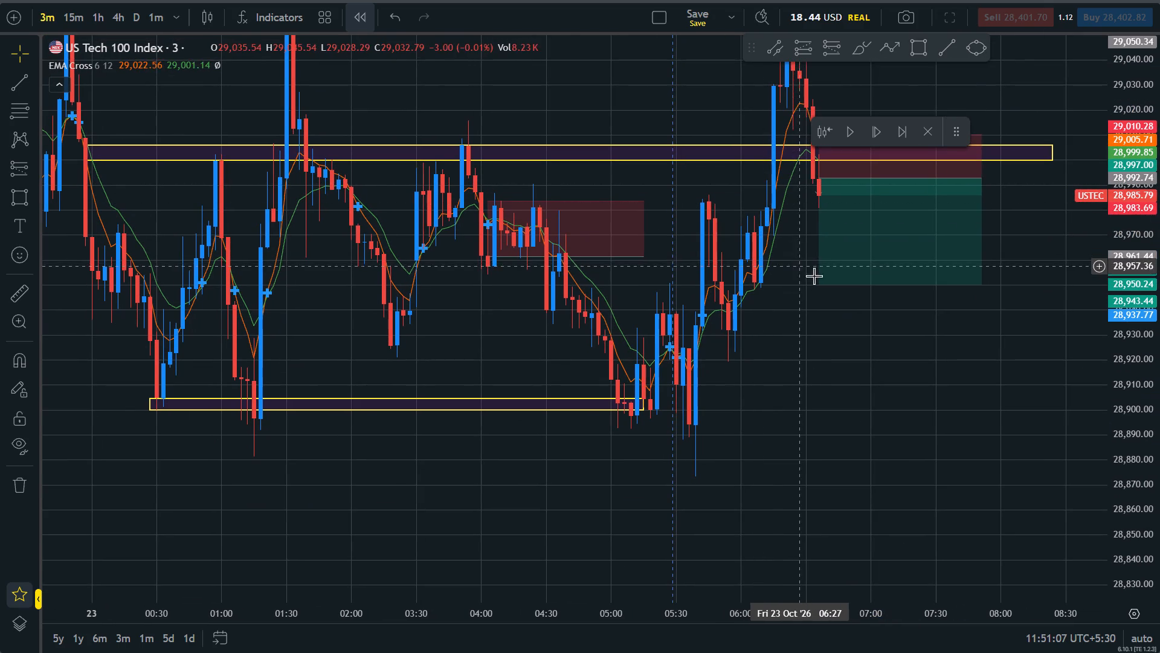
drag(817, 284, 832, 415)
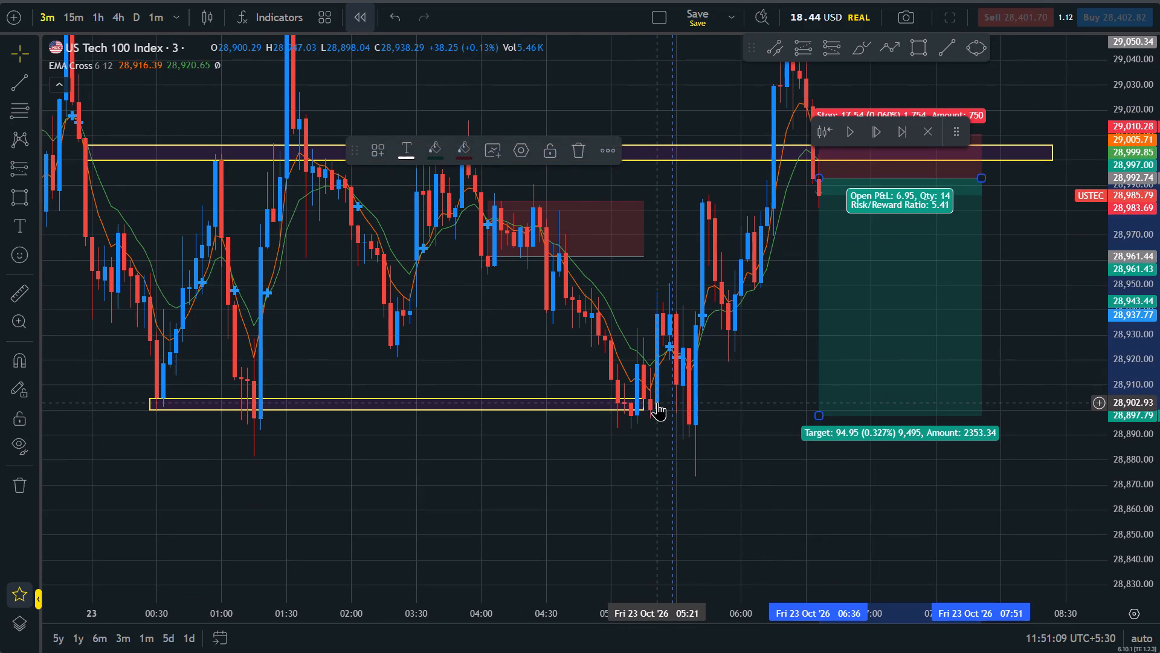
Extend the support zone near 28,900 forward to about 08:21 and lower its bottom edge to about 28,897.
click(652, 403)
drag(644, 404, 907, 418)
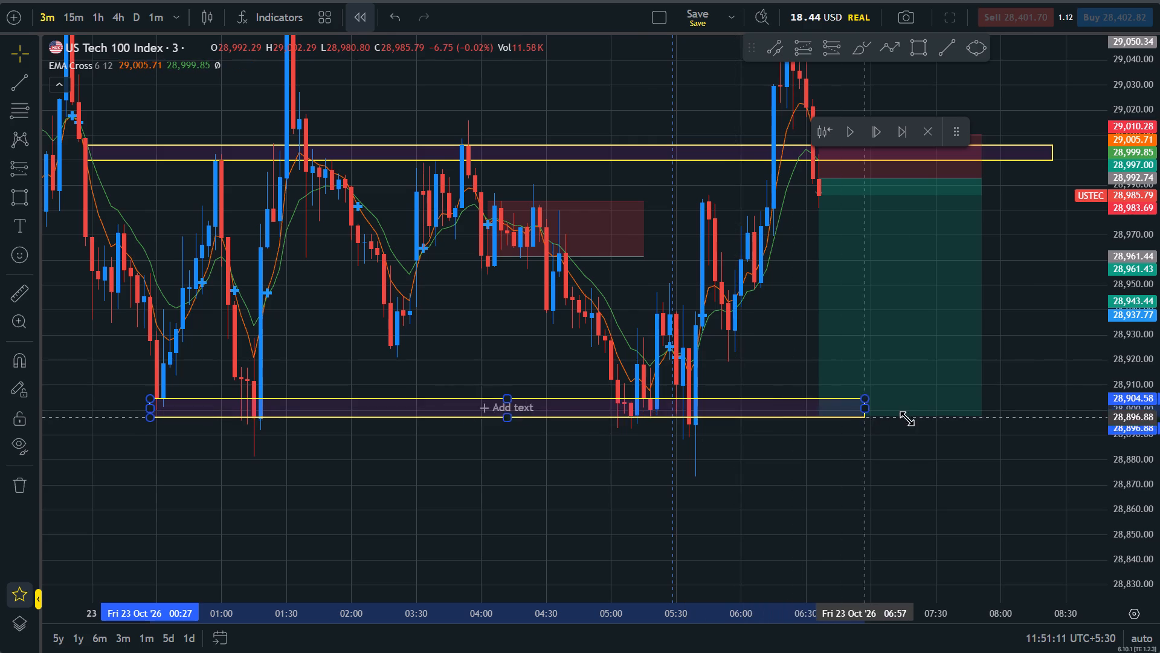
drag(907, 418, 1045, 416)
Advance the replay candle by candle from 06:39 to 06:48 to test the new short position.
drag(909, 475, 836, 539)
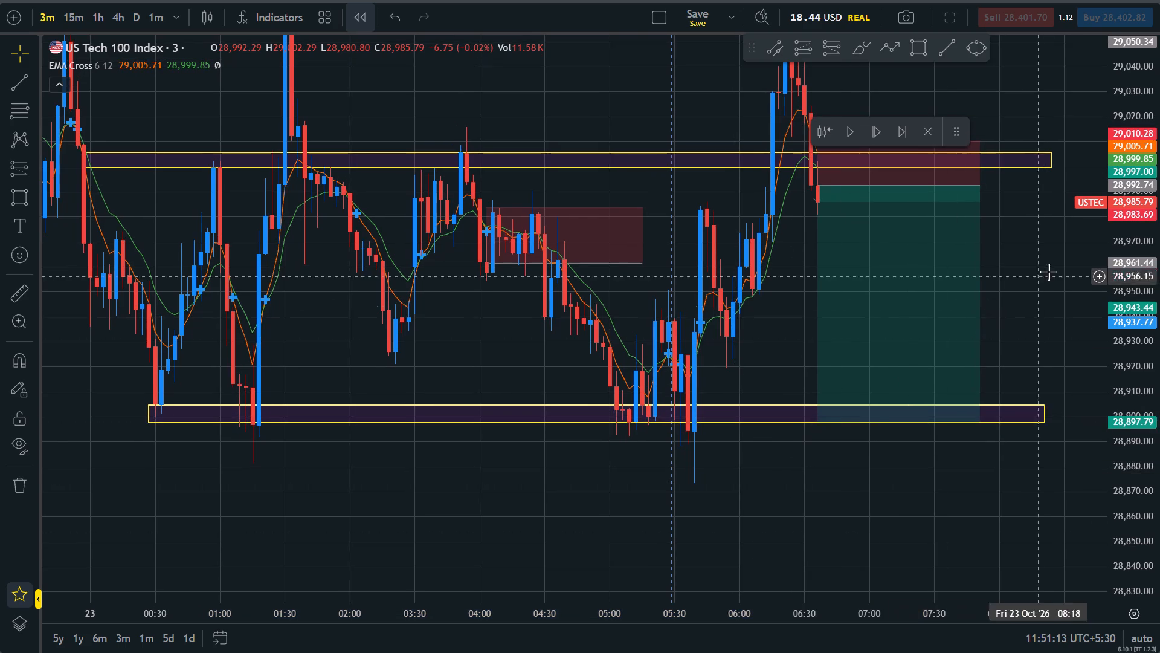
drag(1044, 279, 952, 356)
scroll(952, 356, up, 1)
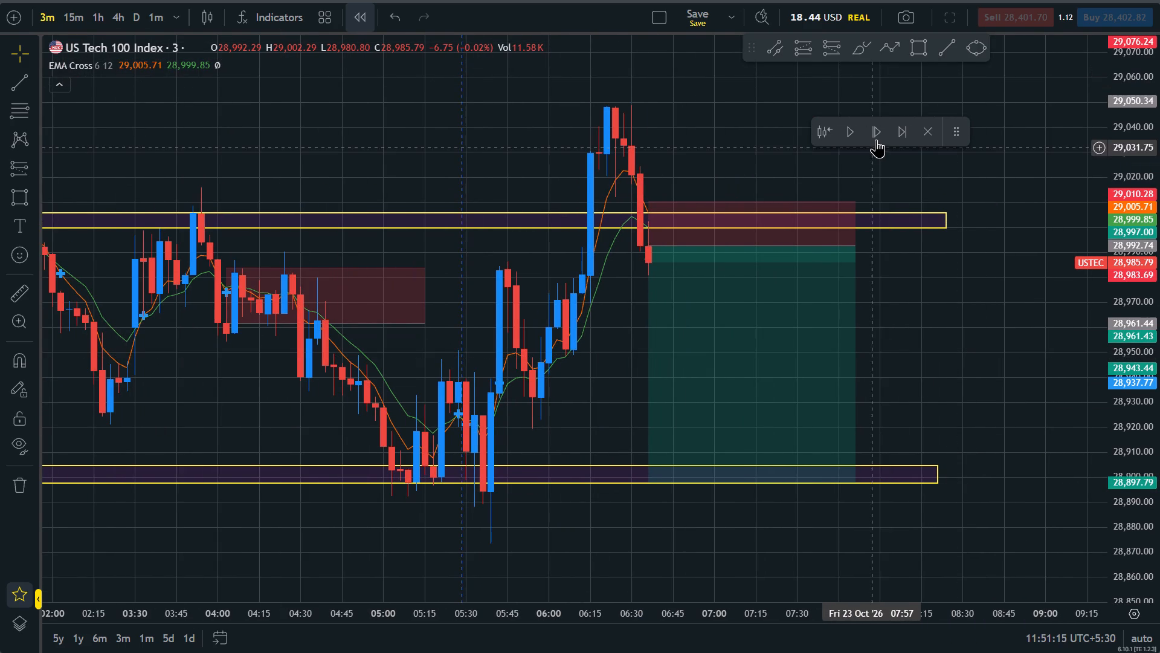
click(877, 137)
click(877, 137)
click(877, 137)
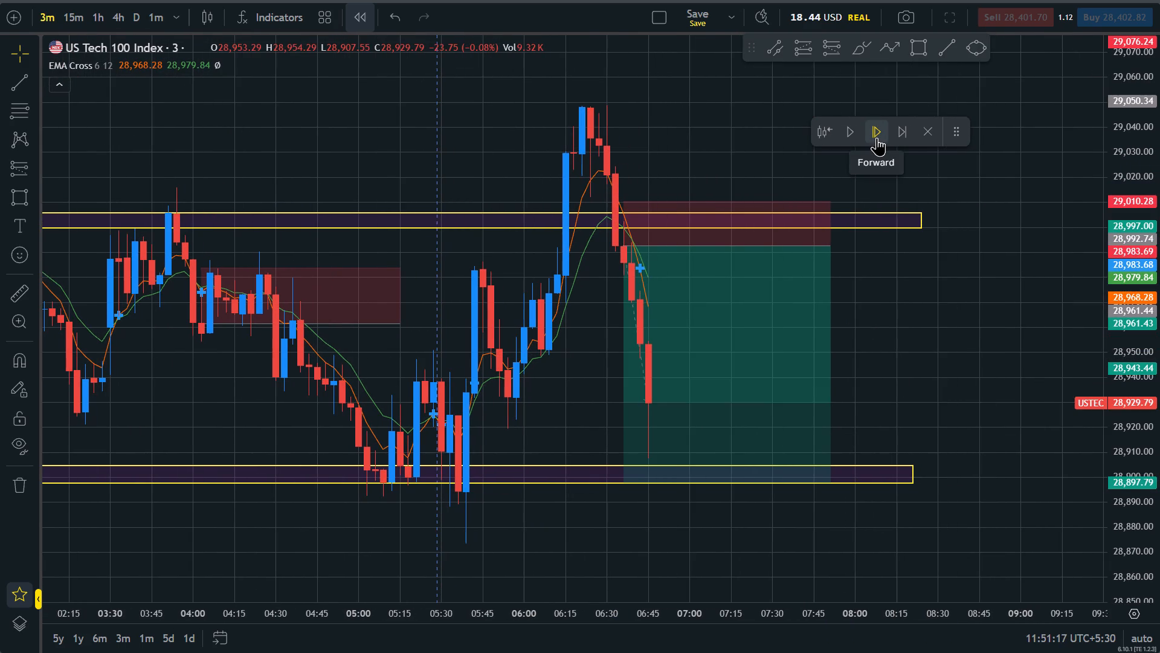
click(877, 137)
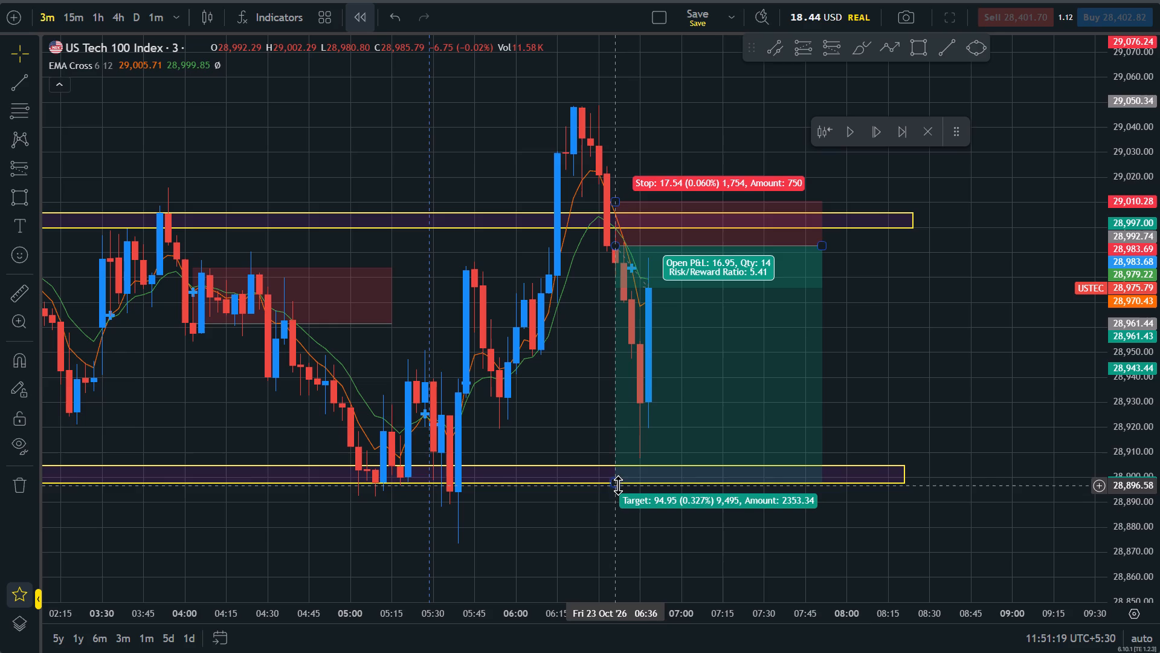
Move the 06:36 short position's target to about 28,908 and shorten the position to end at about 06:54.
drag(616, 482, 633, 457)
click(892, 397)
drag(825, 244, 820, 244)
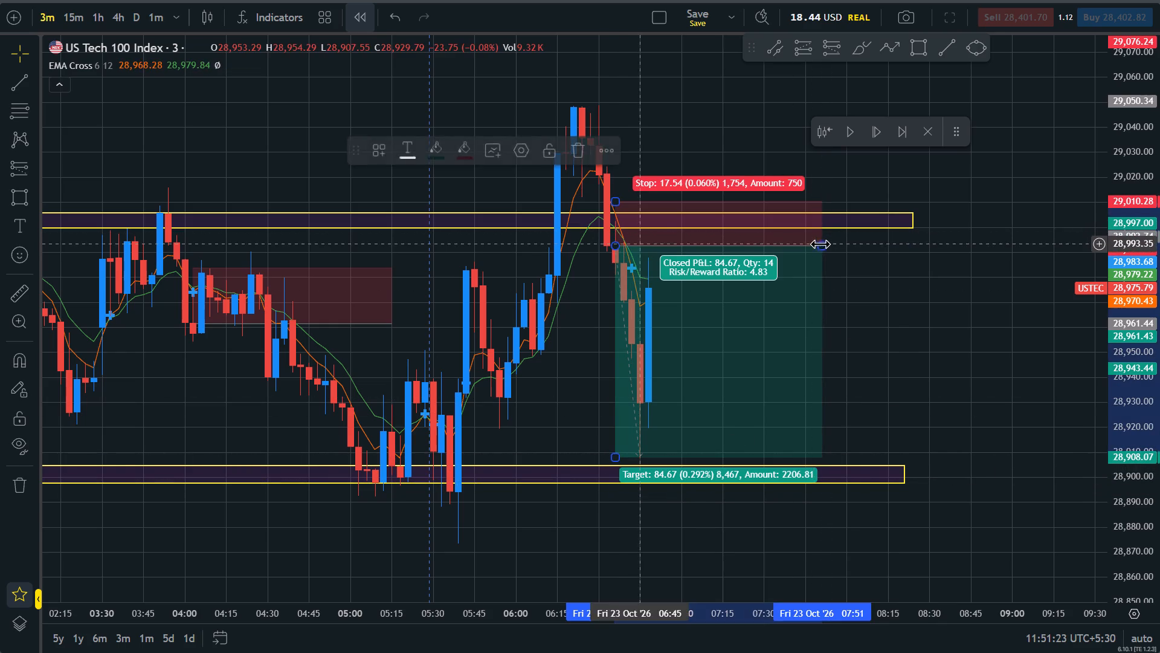
drag(820, 244, 665, 233)
Advance the replay candle by candle from 06:51 to 07:09.
drag(837, 336, 944, 328)
scroll(944, 328, down, 3)
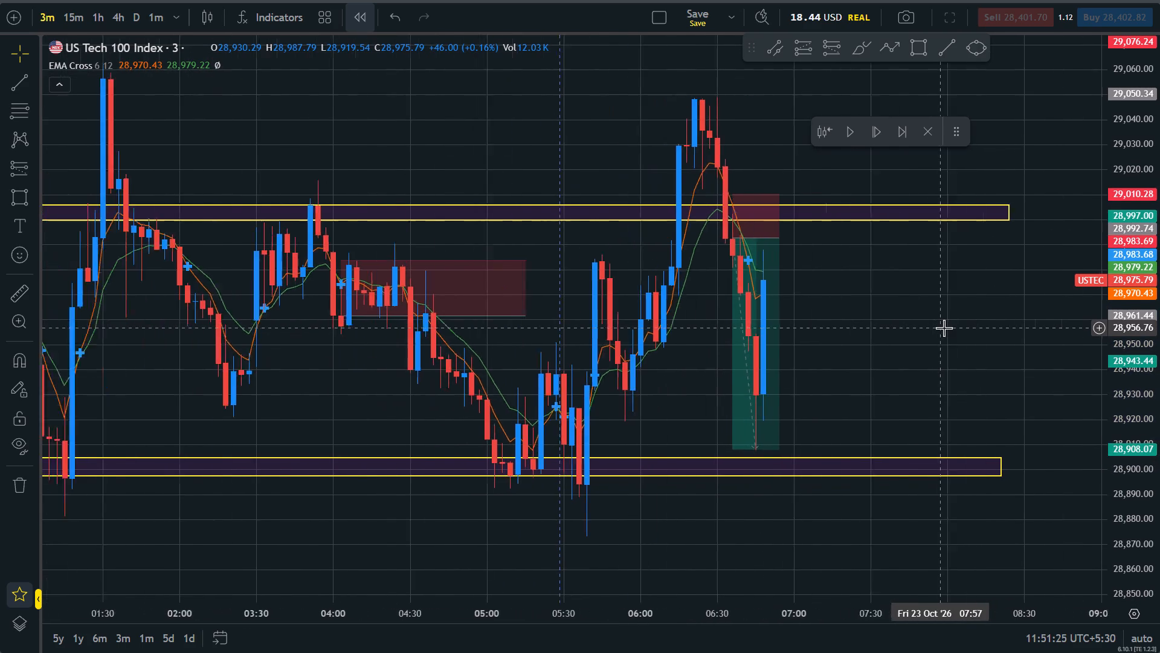
scroll(944, 328, down, 1)
drag(1159, 229, 1159, 438)
scroll(959, 475, down, 4)
scroll(959, 475, up, 4)
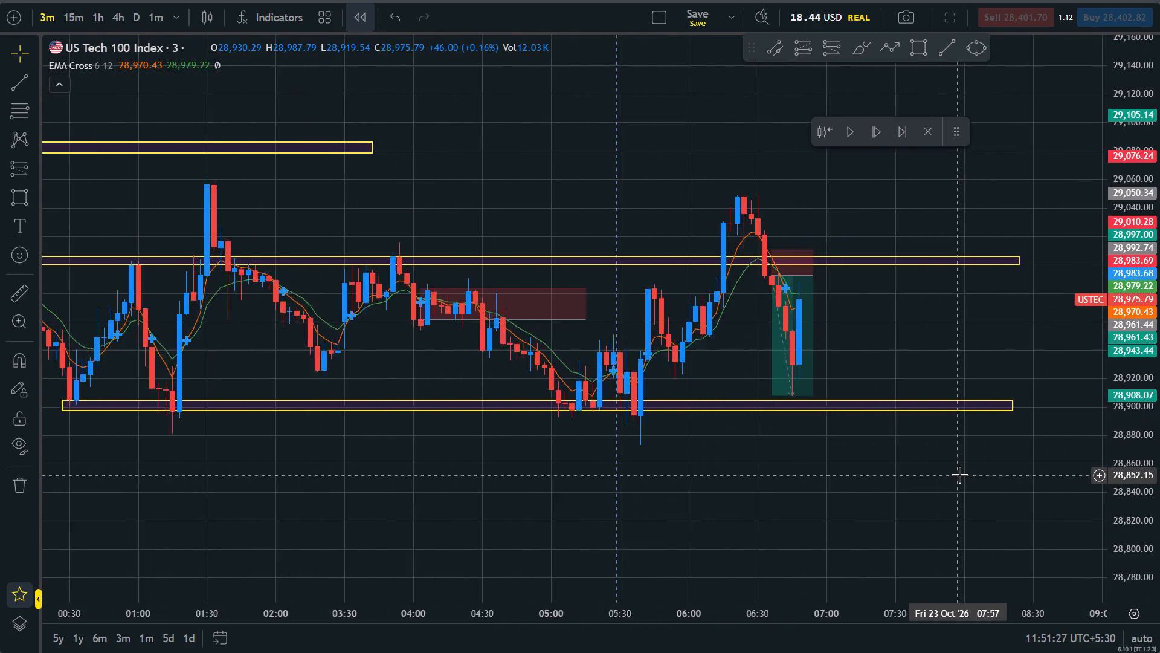
scroll(959, 475, up, 2)
triple_click(882, 140)
triple_click(882, 140)
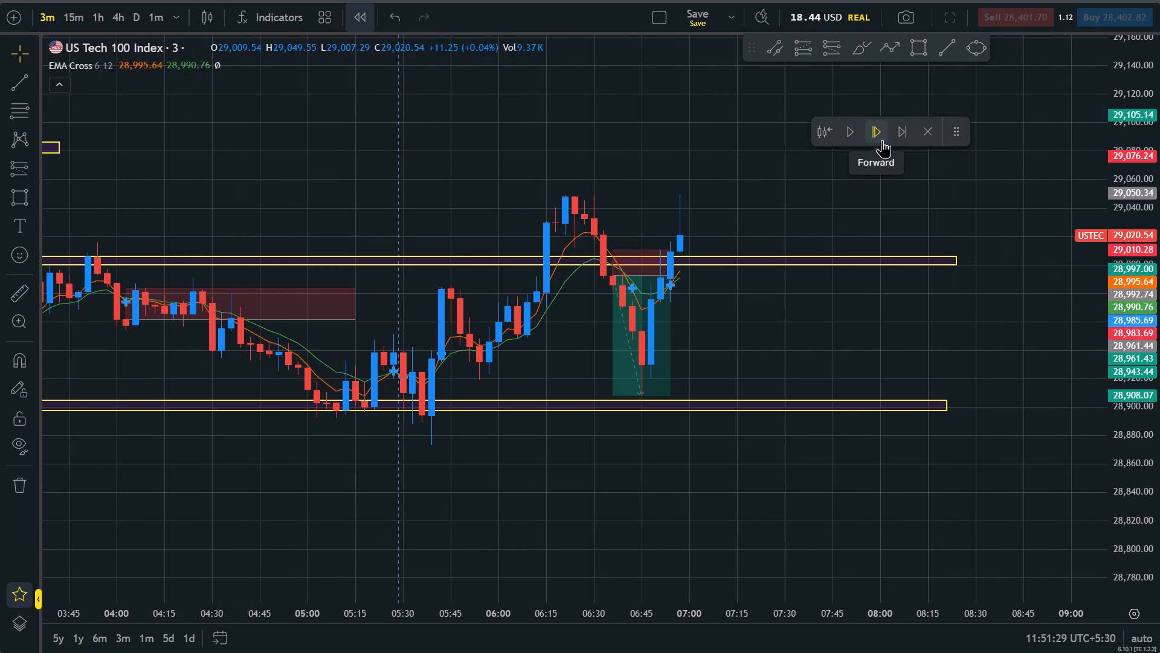
click(882, 140)
Examine the latest candles against the marked zones and earlier short trades, both close up and in the wider price range.
drag(1159, 400, 1126, 218)
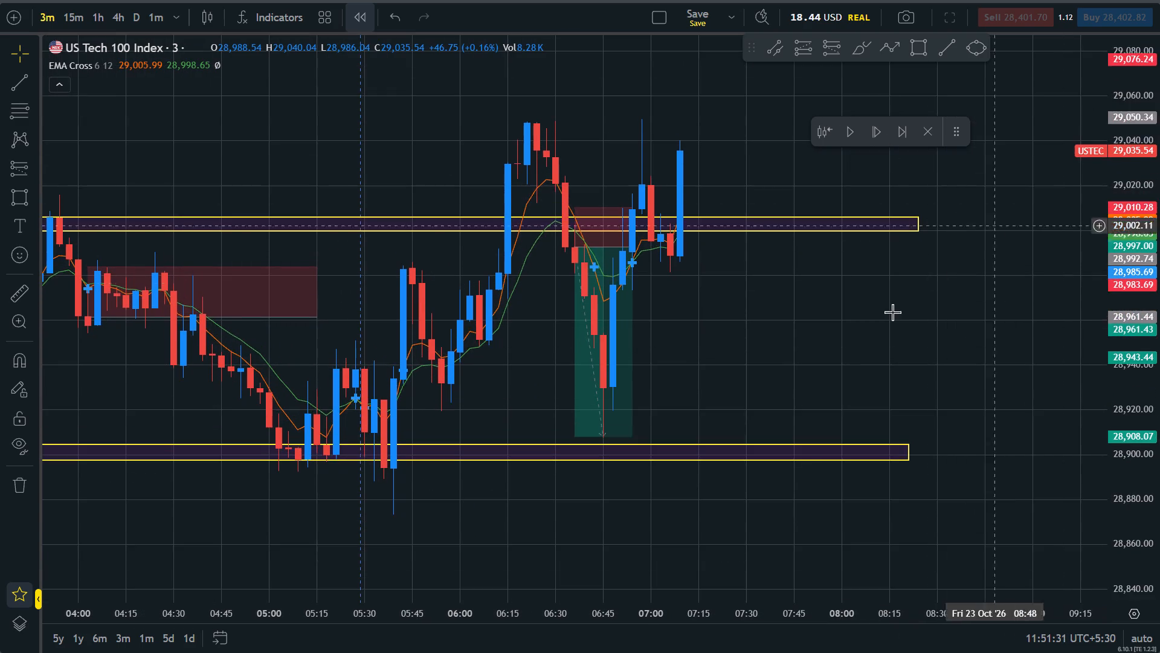
drag(872, 344, 846, 445)
scroll(846, 445, down, 7)
drag(1159, 148, 1159, 468)
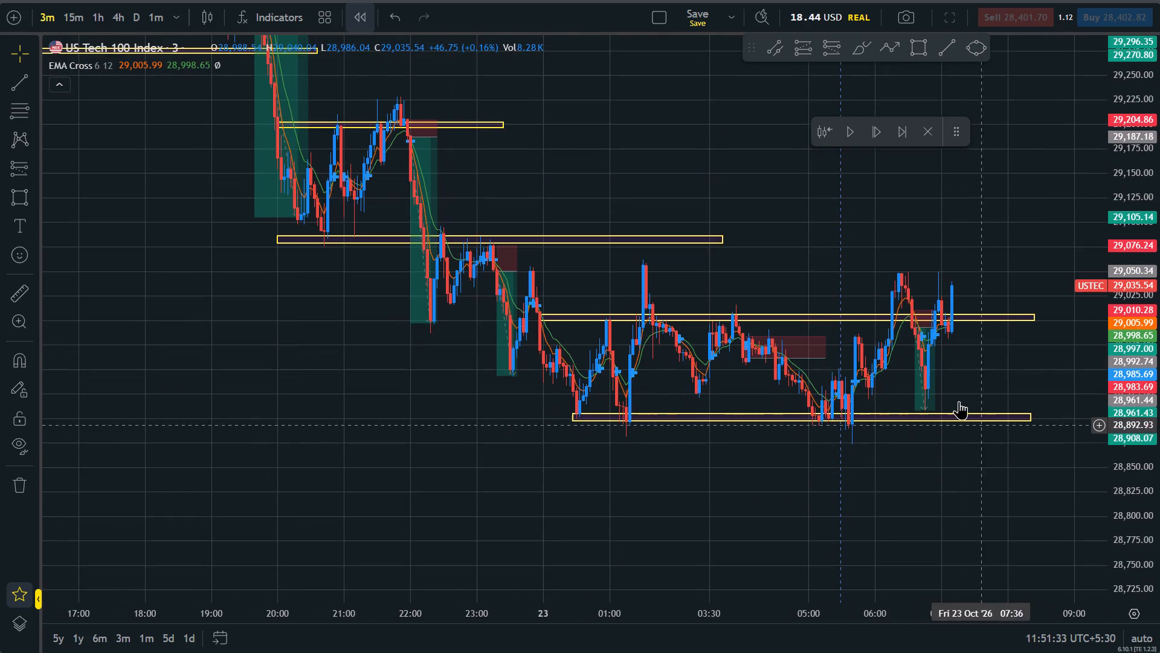
scroll(959, 401, up, 5)
drag(1159, 481, 1153, 0)
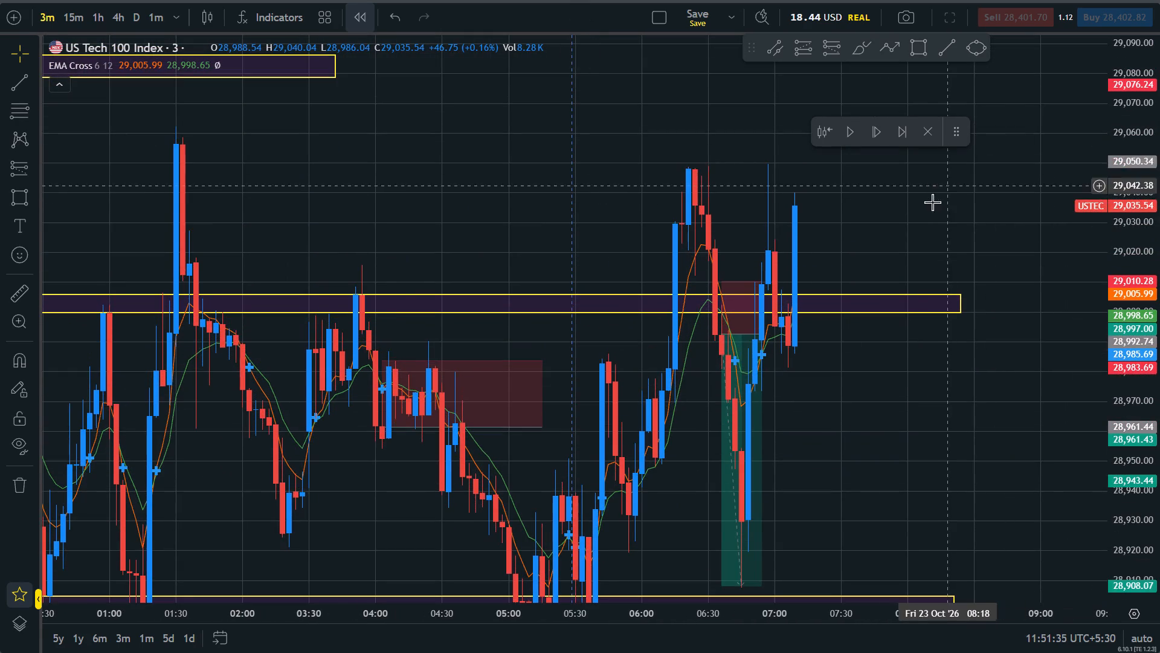
drag(933, 204, 950, 383)
scroll(950, 383, down, 3)
drag(1159, 192, 1159, 414)
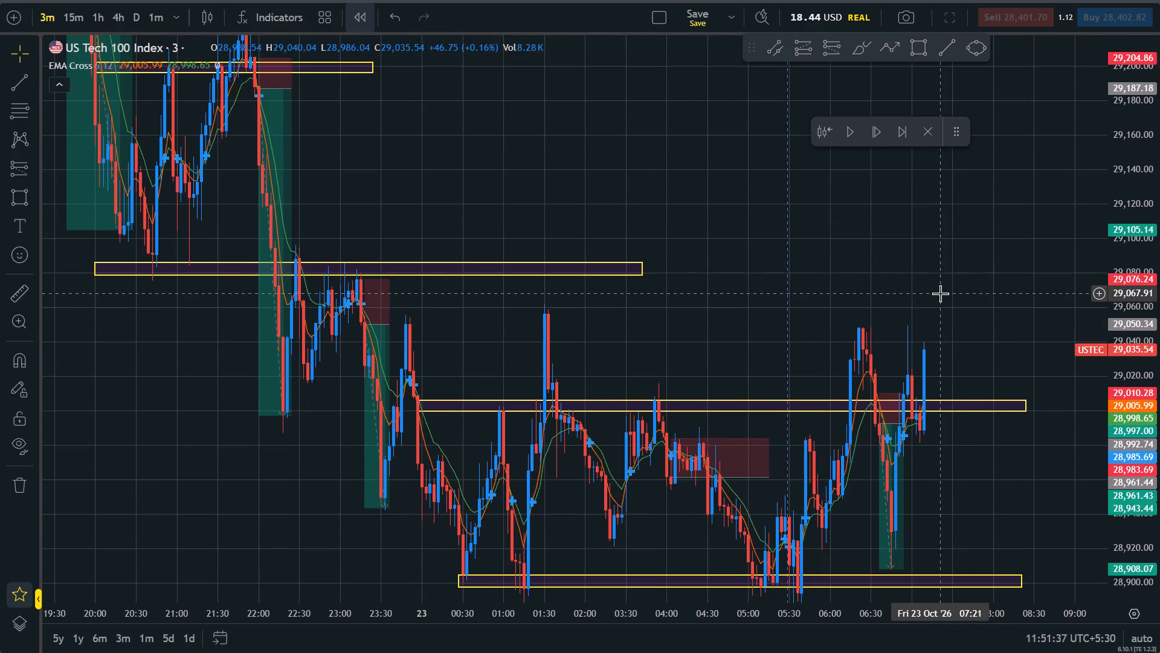
Advance the replay candle by candle from 07:12 to 07:27.
scroll(940, 293, up, 1)
triple_click(880, 128)
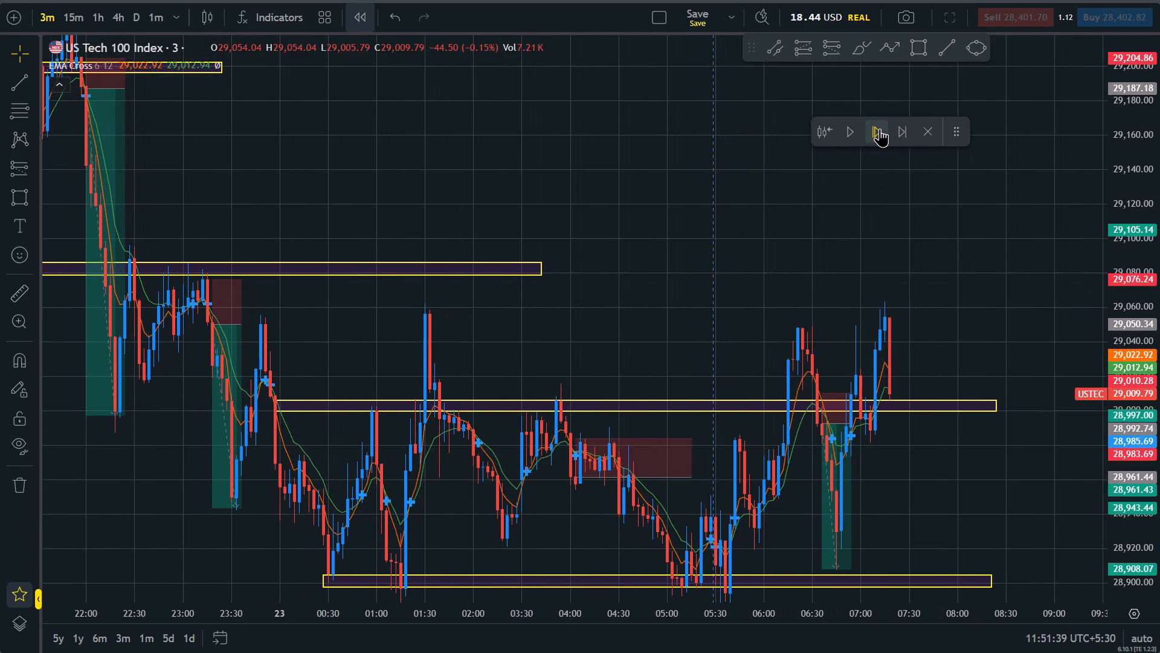
double_click(880, 128)
scroll(987, 394, up, 2)
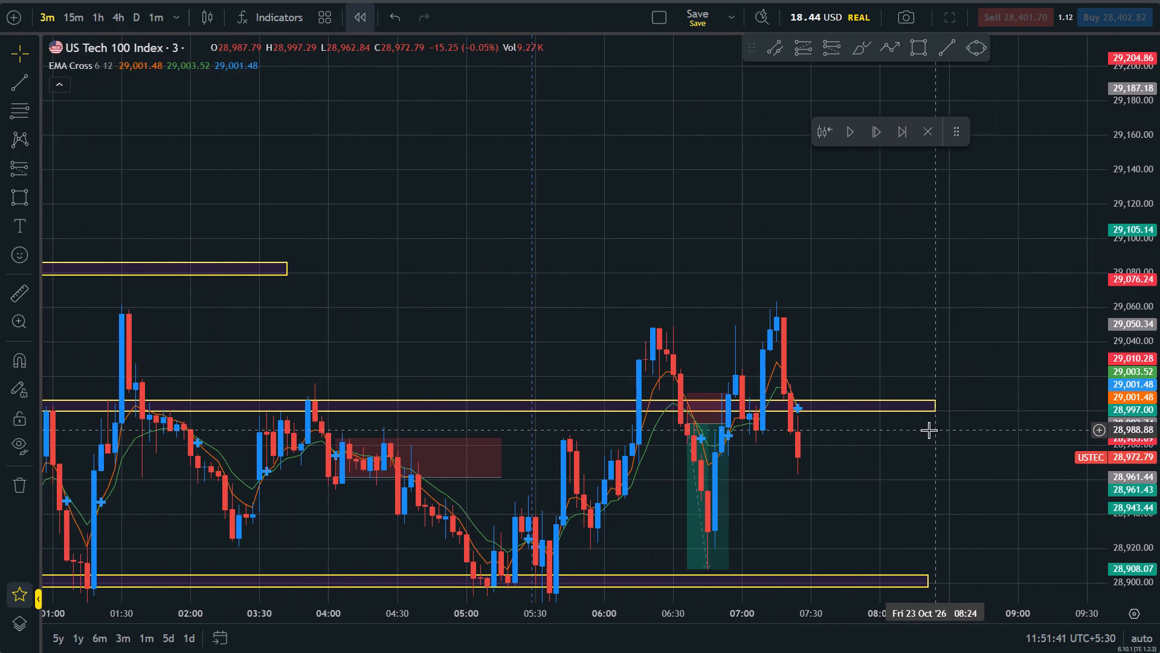
scroll(929, 430, up, 1)
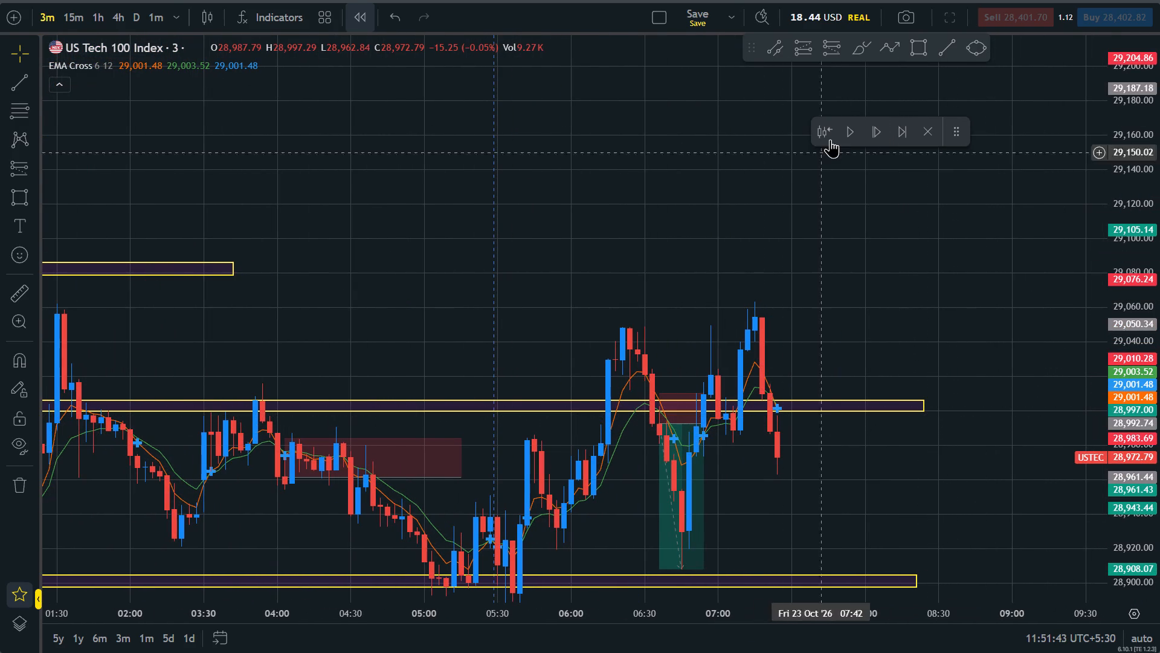
click(870, 133)
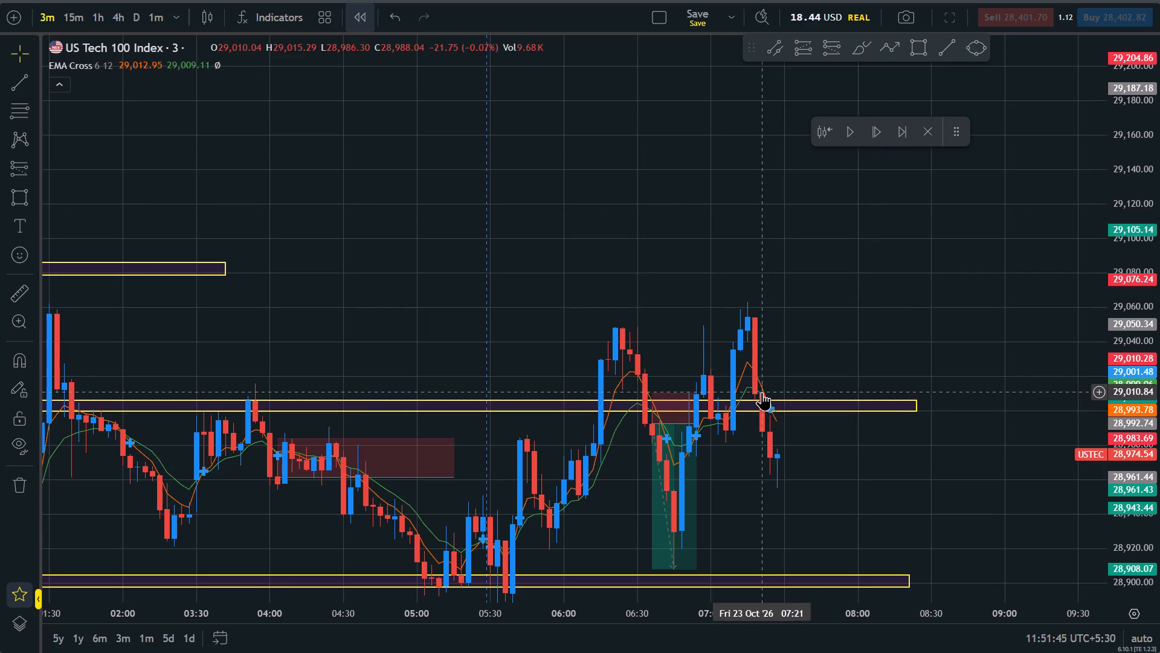
Place a short position at 07:21 with entry at about 29,010 and tighten its stop to about 29,029.
click(762, 392)
click(839, 45)
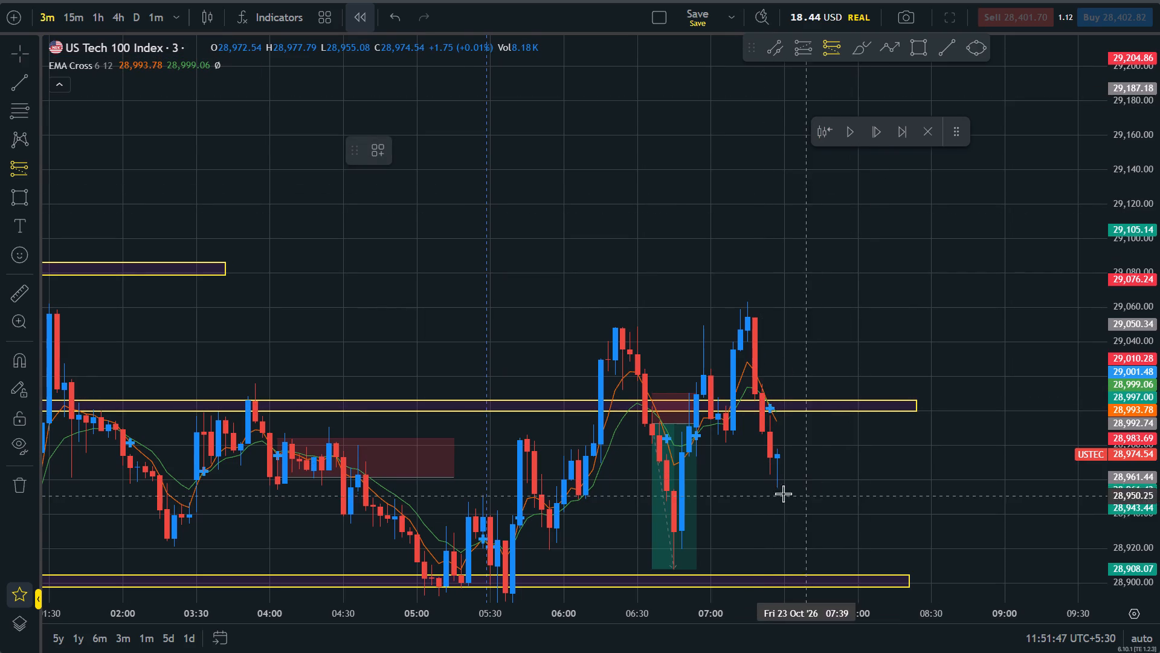
click(760, 393)
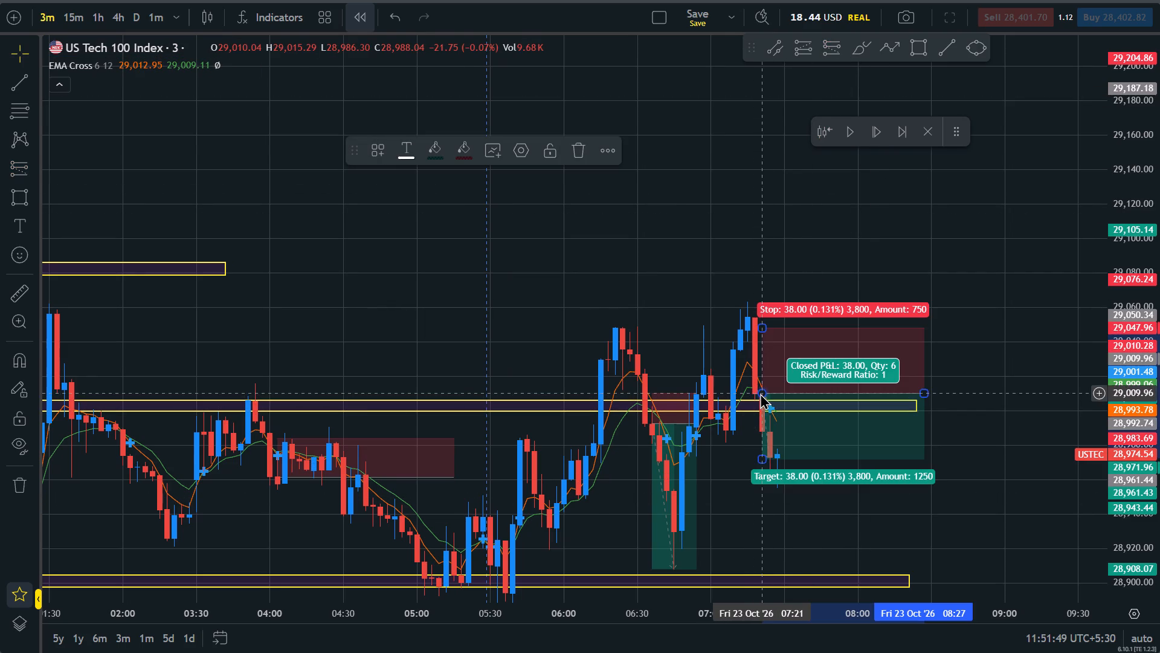
drag(763, 328, 772, 360)
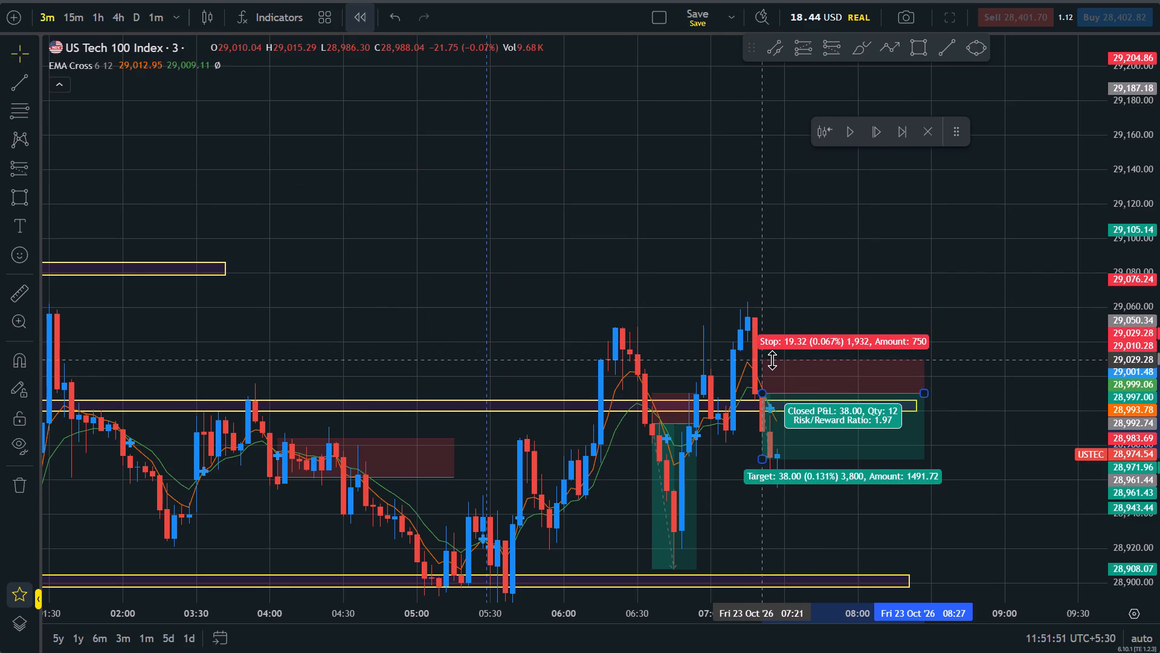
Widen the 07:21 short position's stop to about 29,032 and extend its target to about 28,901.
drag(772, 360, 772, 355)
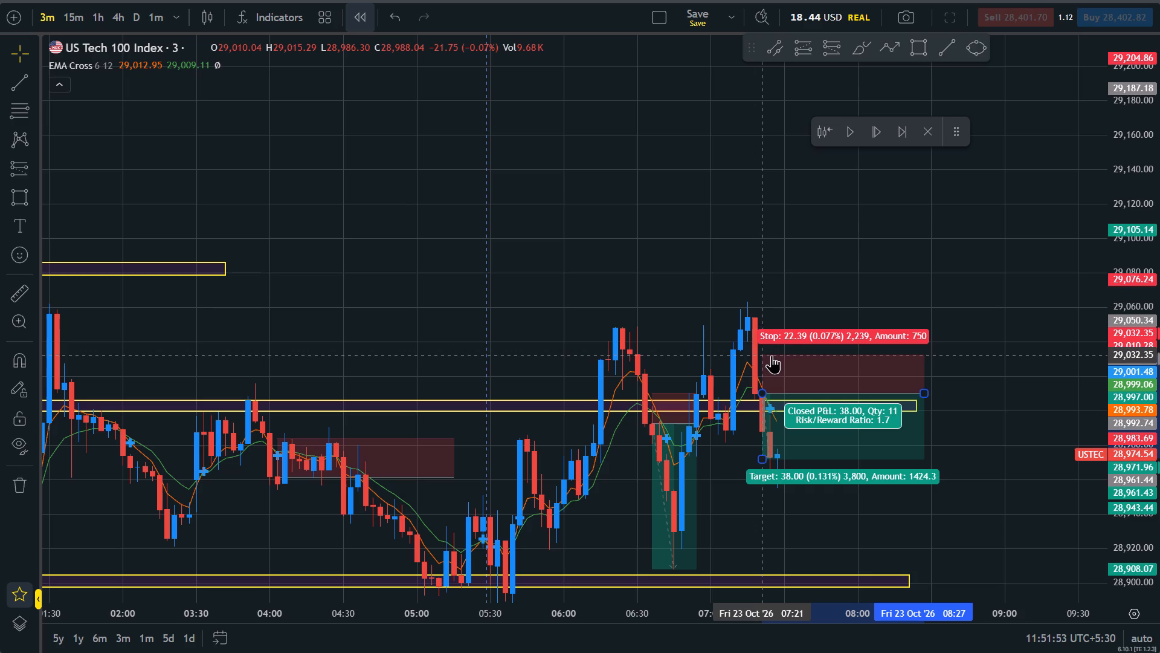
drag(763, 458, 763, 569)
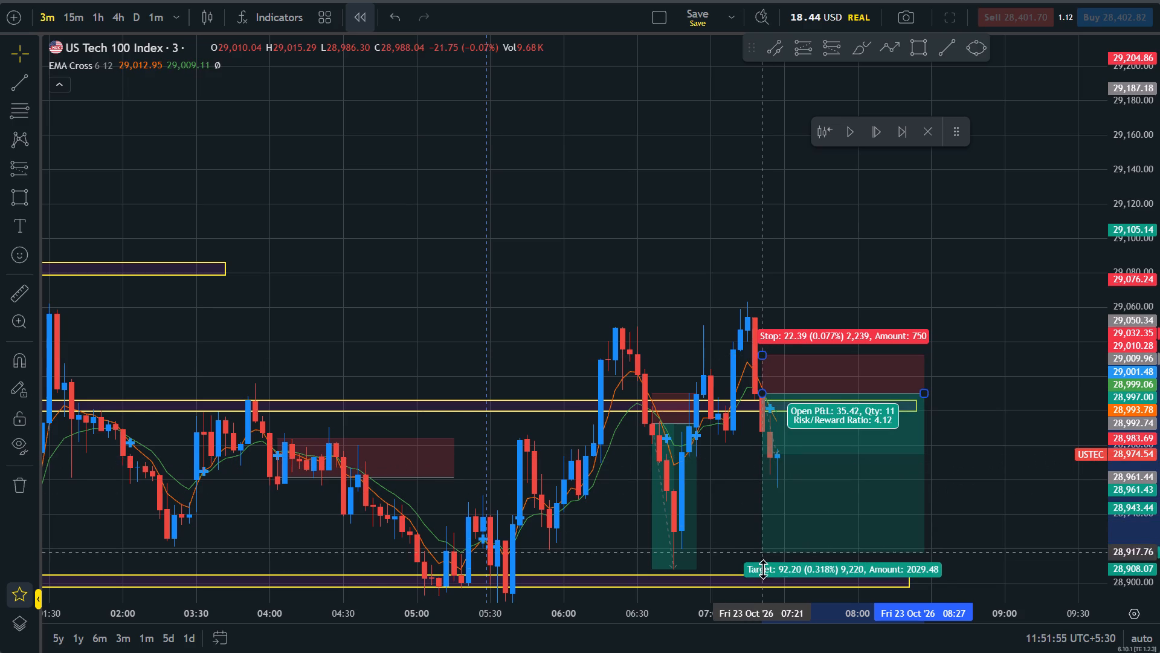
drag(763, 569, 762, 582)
Advance the replay candle by candle from 07:27 to 08:03.
drag(988, 486, 917, 317)
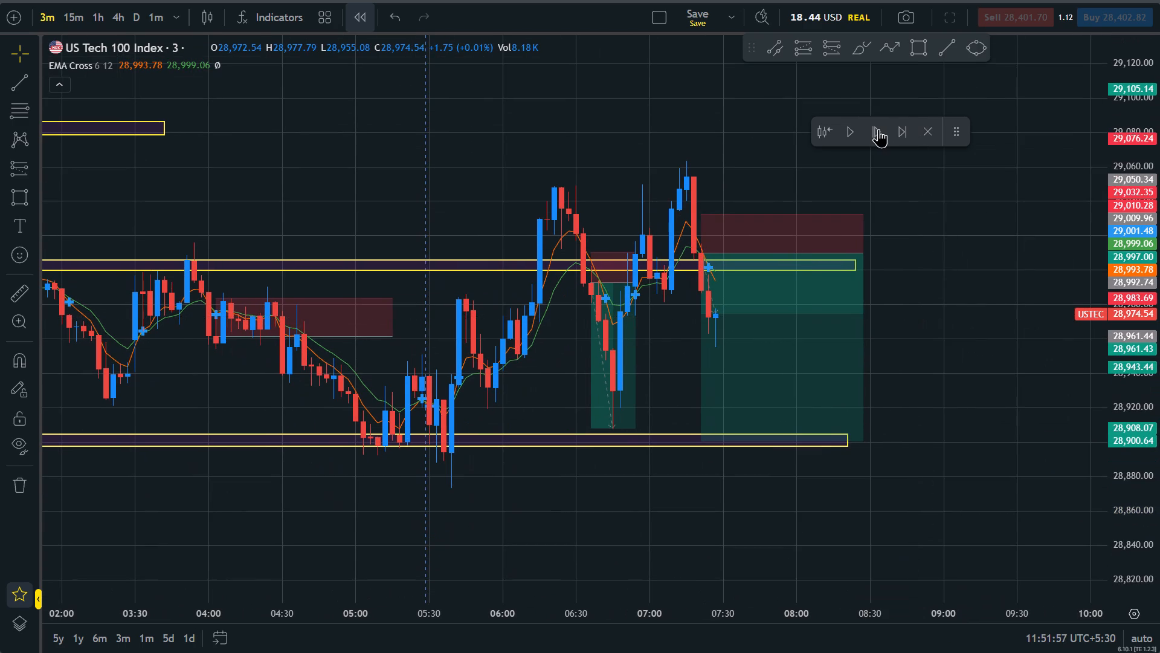
click(878, 129)
double_click(878, 129)
double_click(878, 129)
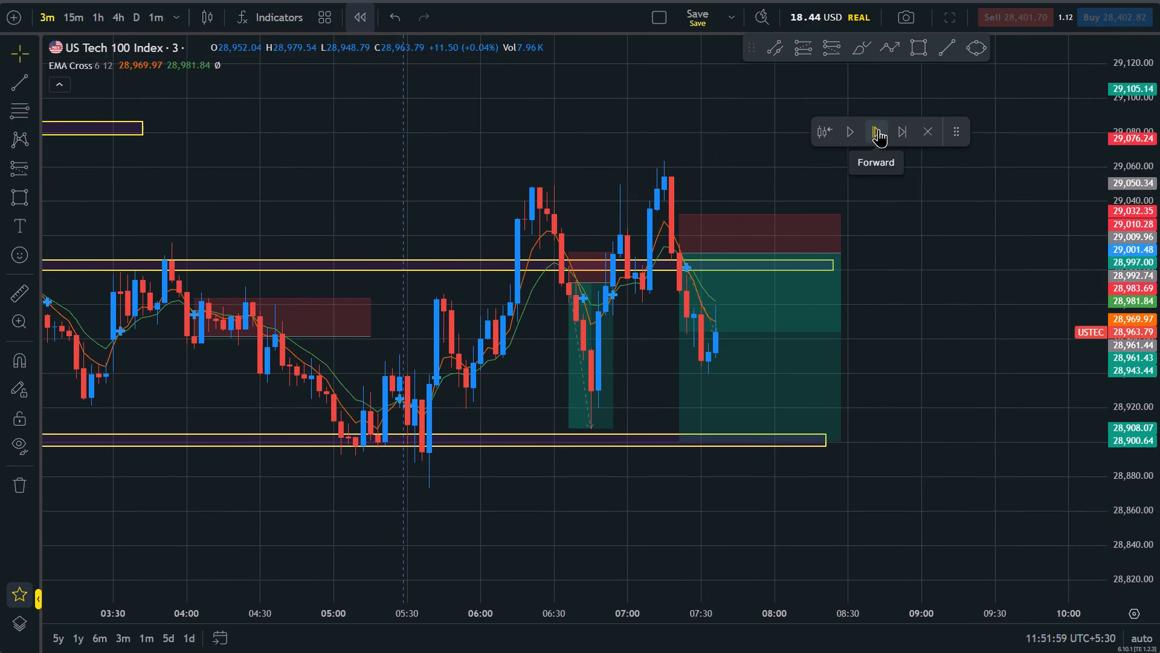
click(878, 129)
double_click(878, 129)
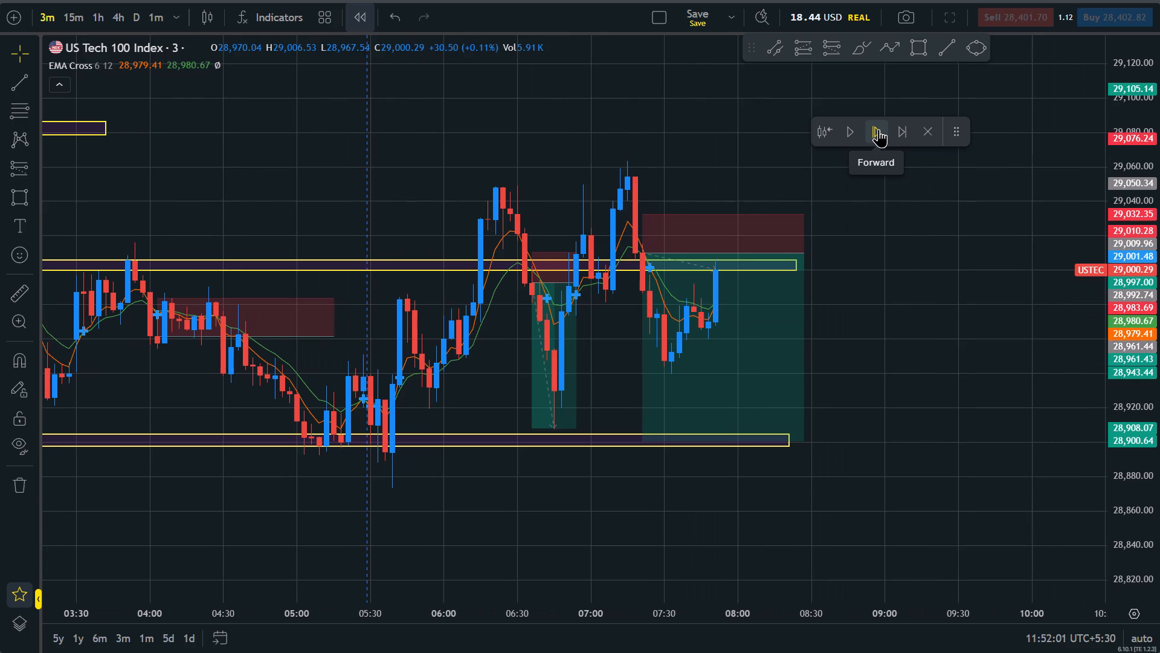
double_click(878, 129)
double_click(878, 129)
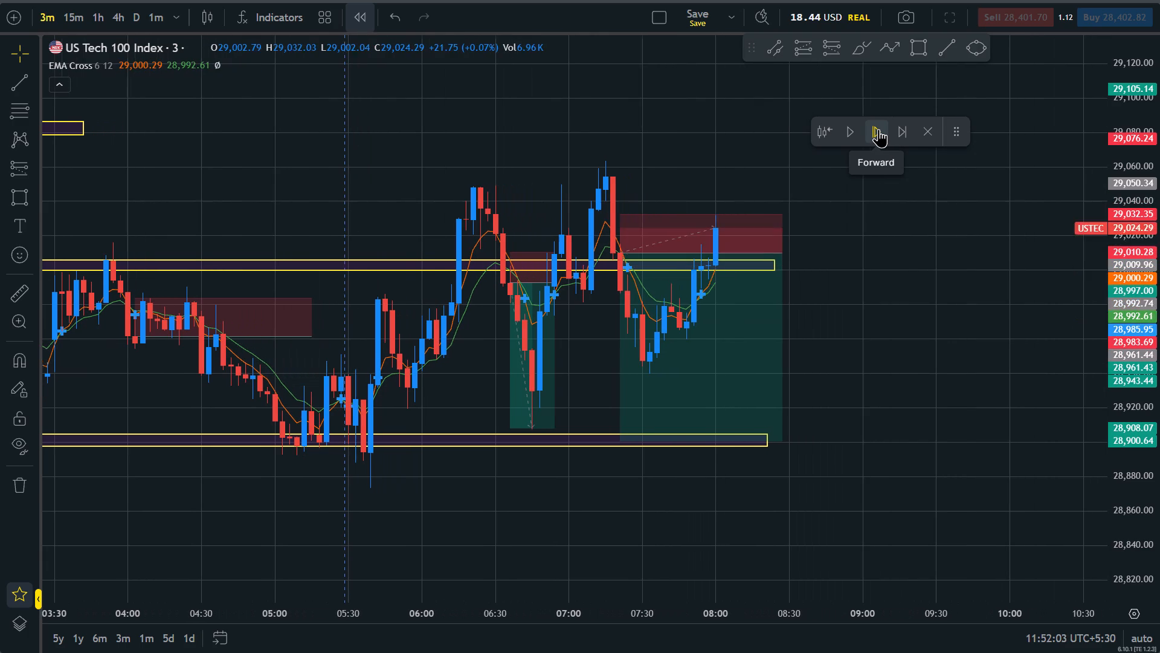
Bring the 07:21 short position's target in to about 28,947 and move its stop to the entry level at about 29,010.
drag(610, 441, 657, 262)
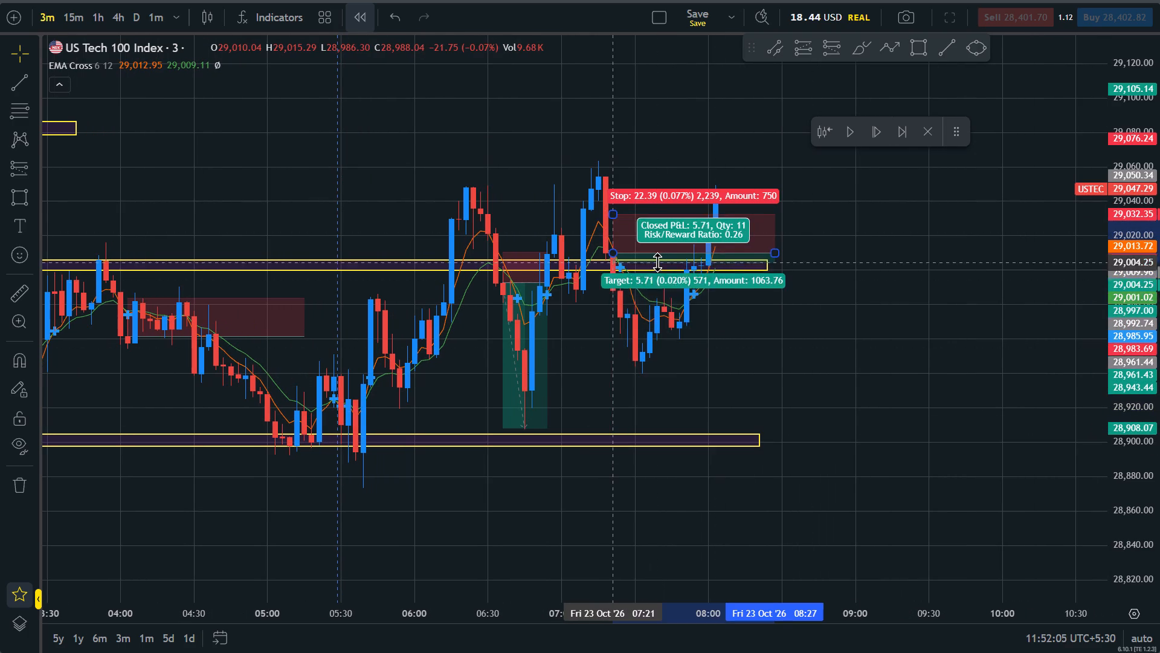
drag(657, 262, 663, 362)
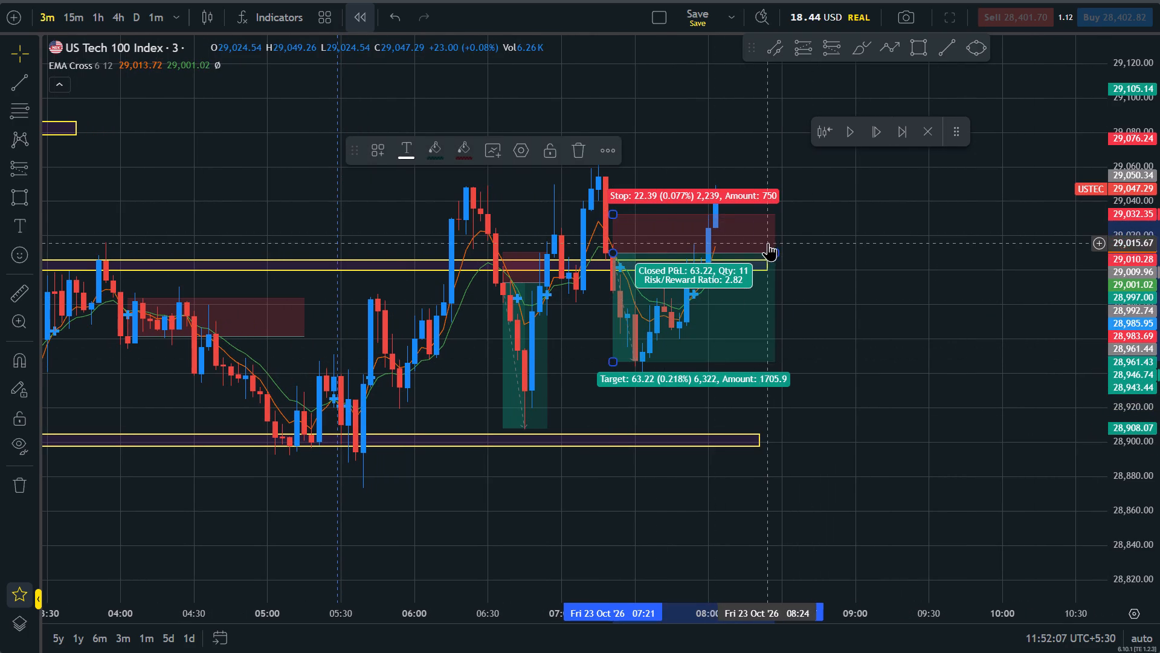
drag(613, 210, 613, 330)
click(880, 319)
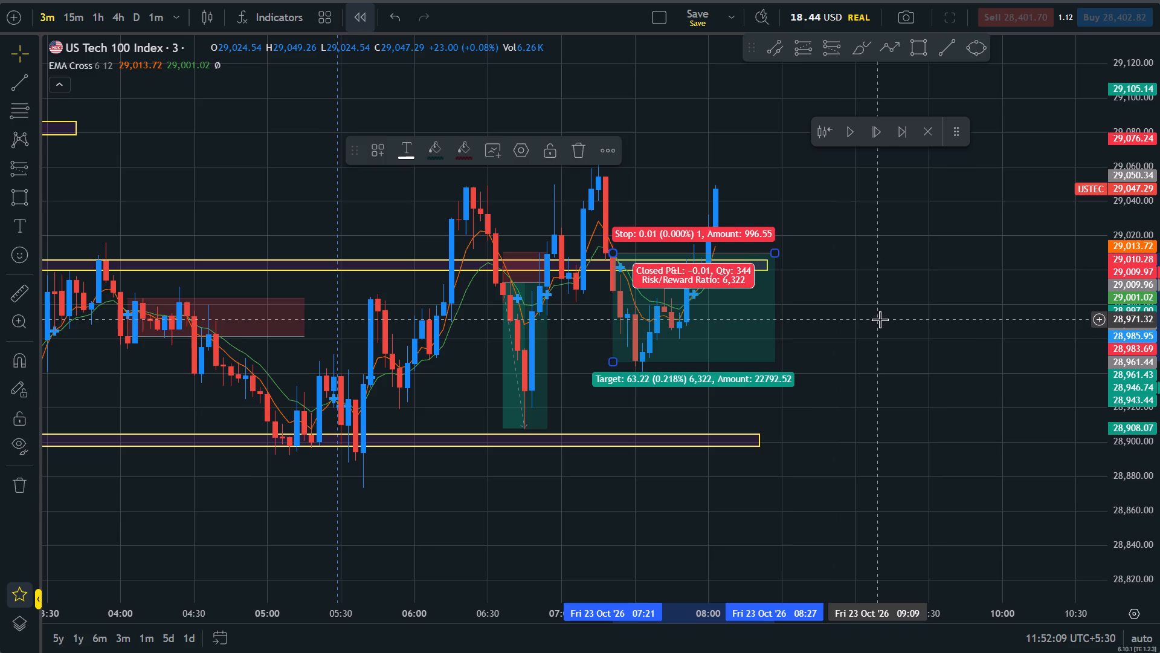
Extend the resistance zone near 29,080 to about 11:03 and reshape it to start near 21:40 and span about 29,057 to 29,076.
scroll(880, 319, down, 6)
drag(1159, 162, 1159, 348)
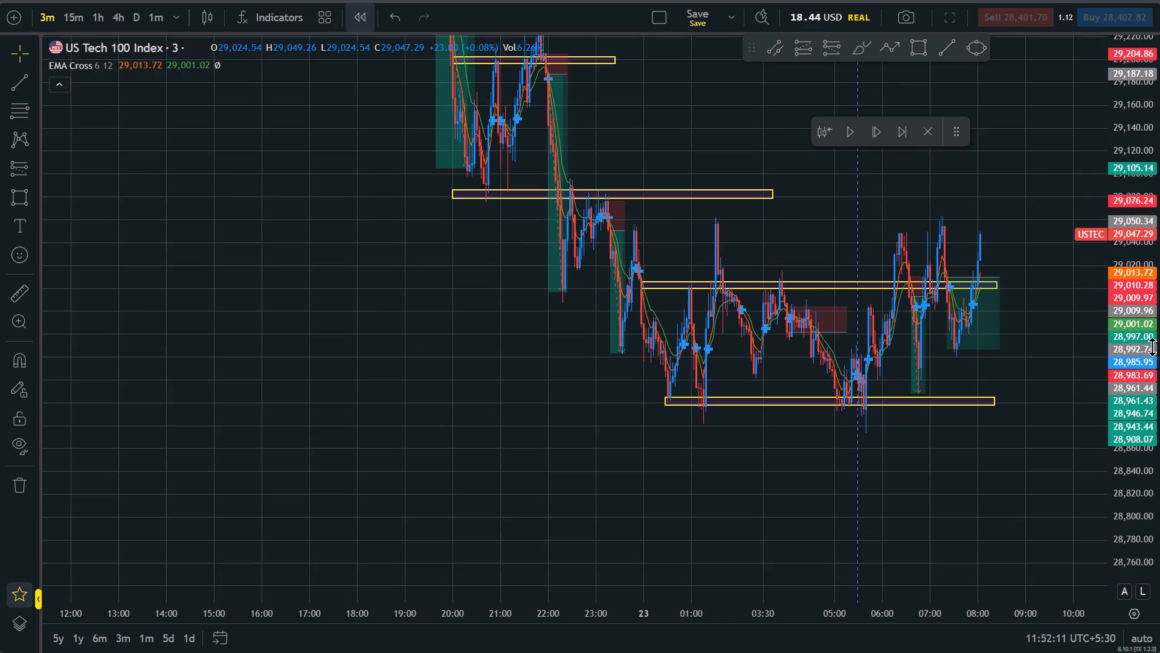
drag(1004, 219, 939, 368)
drag(714, 313, 1051, 323)
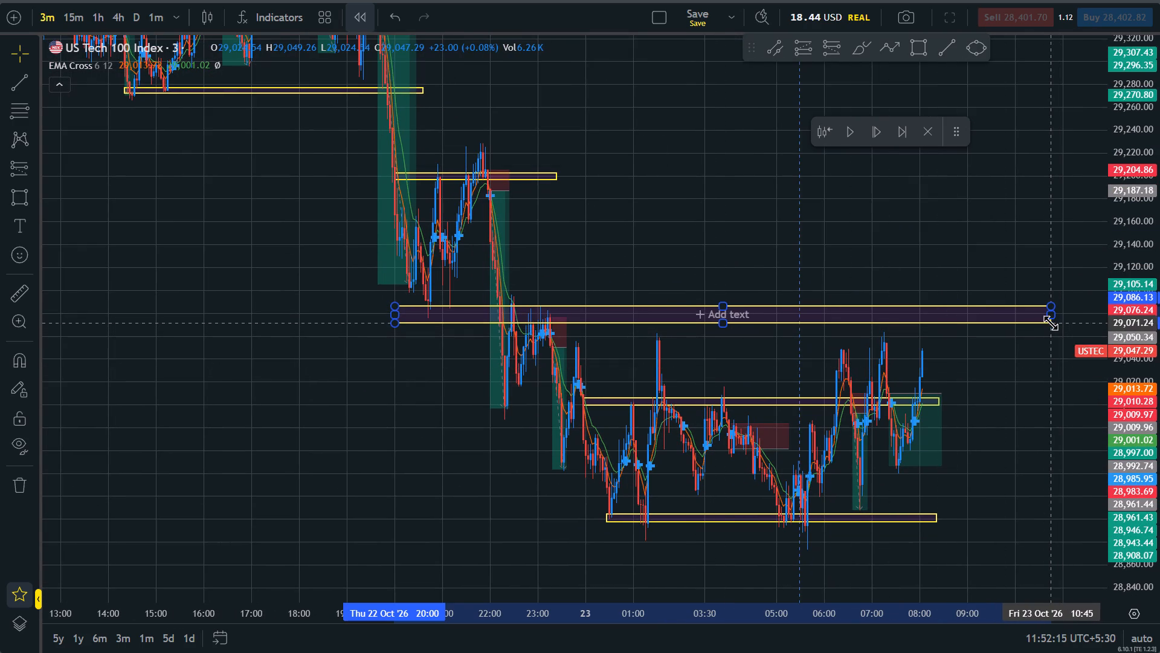
drag(1051, 323, 1067, 334)
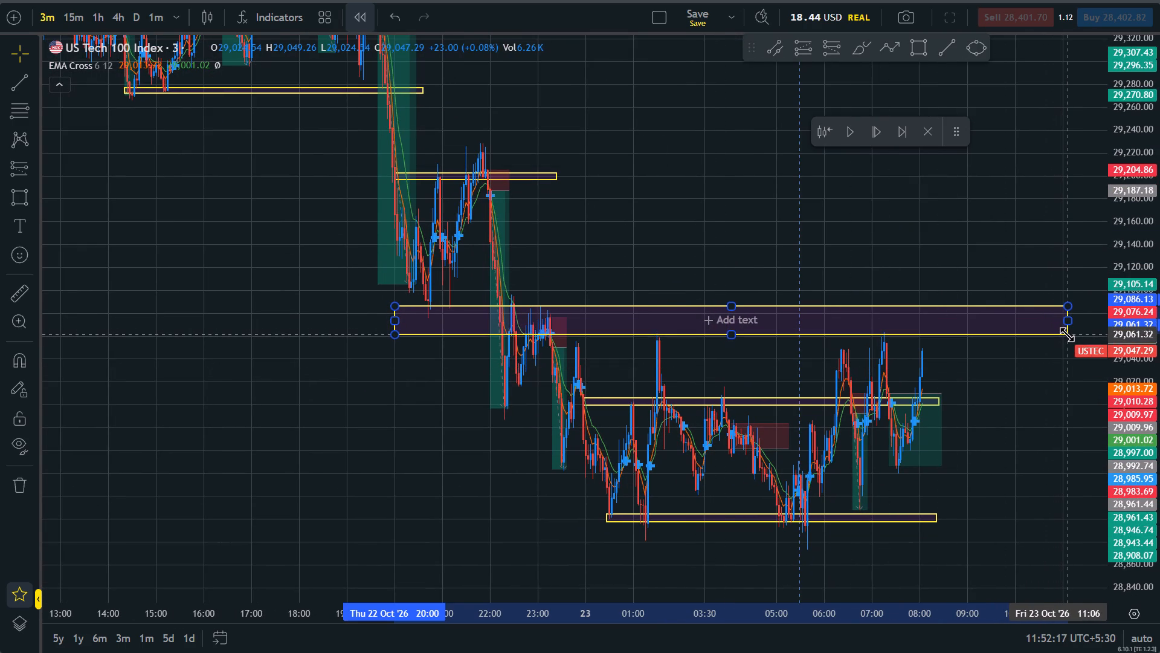
drag(1067, 334, 1065, 336)
click(994, 425)
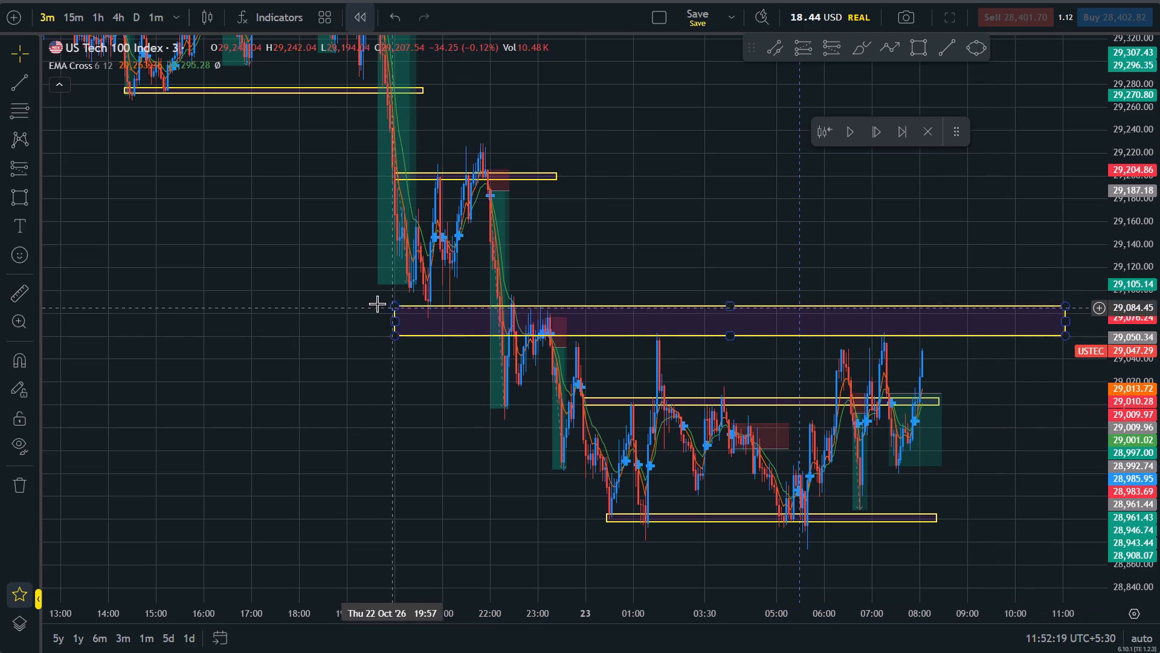
drag(395, 307, 485, 317)
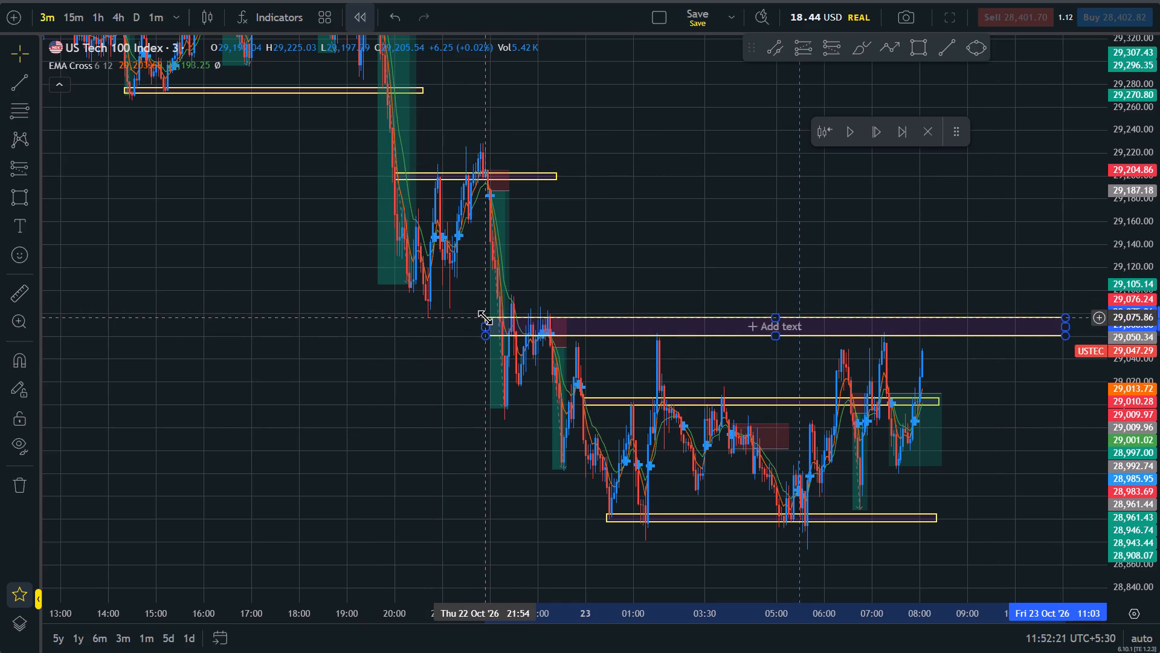
drag(485, 339, 473, 340)
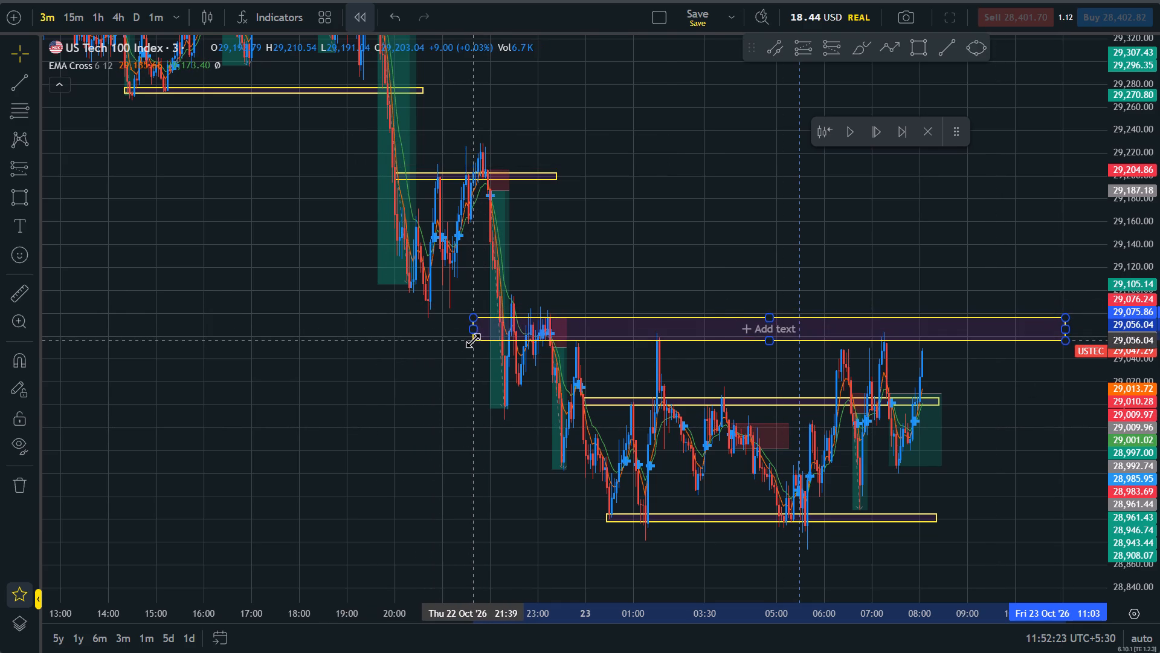
drag(473, 340, 474, 339)
click(999, 392)
Advance the replay candle by candle from 08:03 to 08:36.
scroll(999, 392, up, 5)
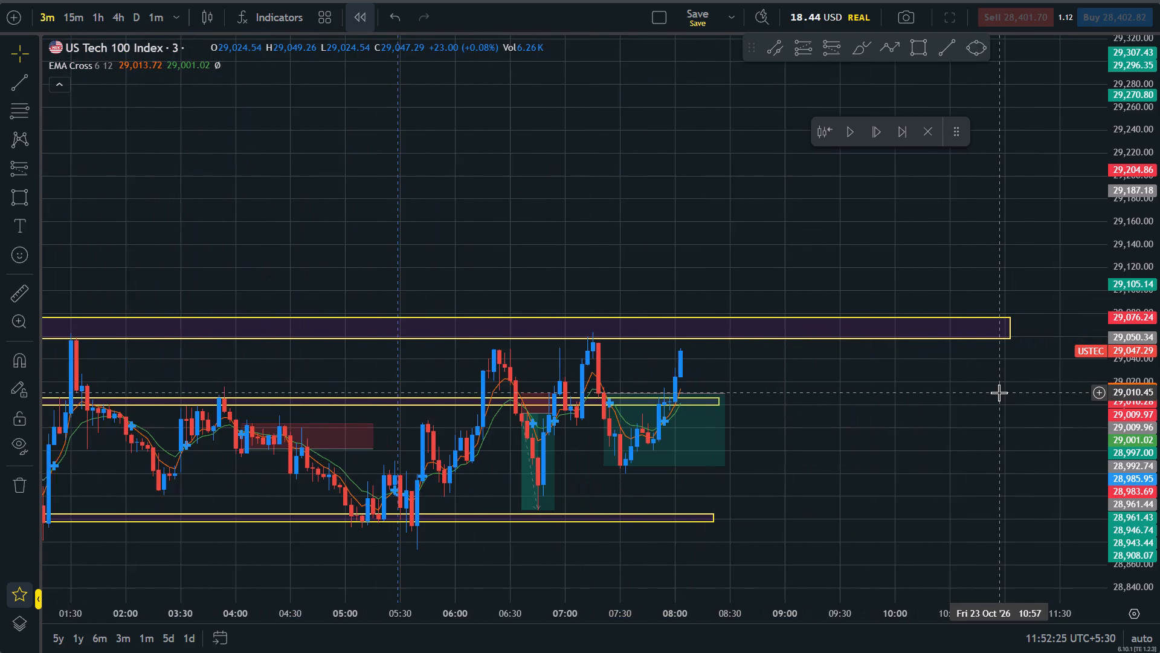
drag(1159, 482, 1159, 189)
drag(894, 485, 966, 310)
scroll(966, 310, down, 1)
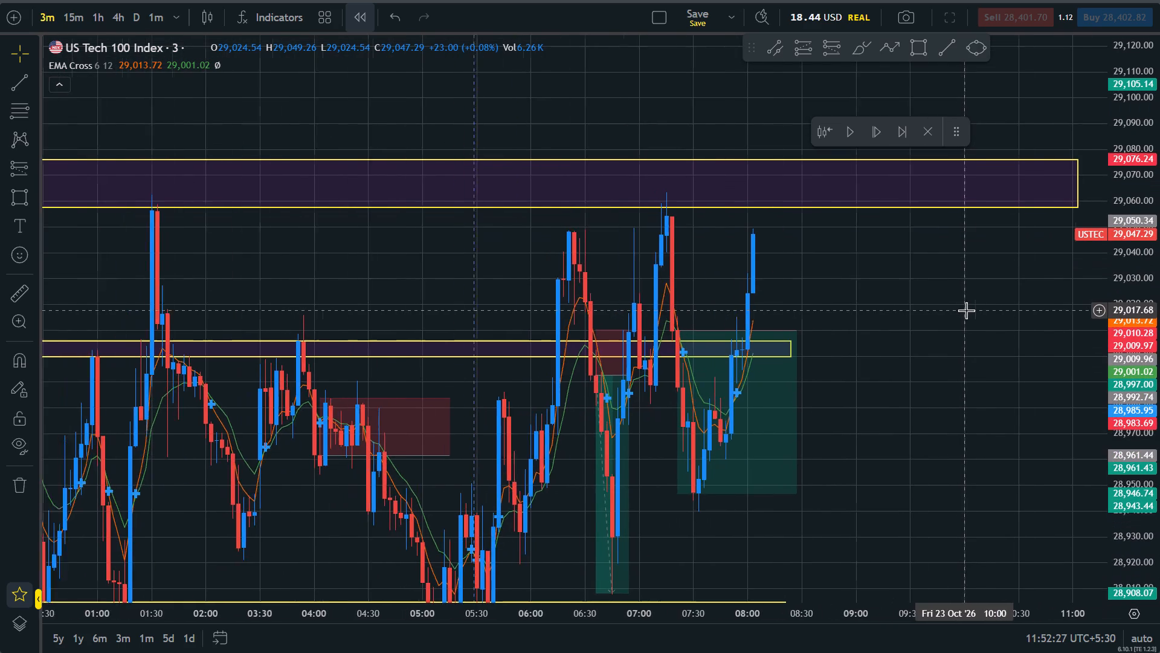
scroll(966, 310, down, 2)
drag(1159, 224, 1159, 452)
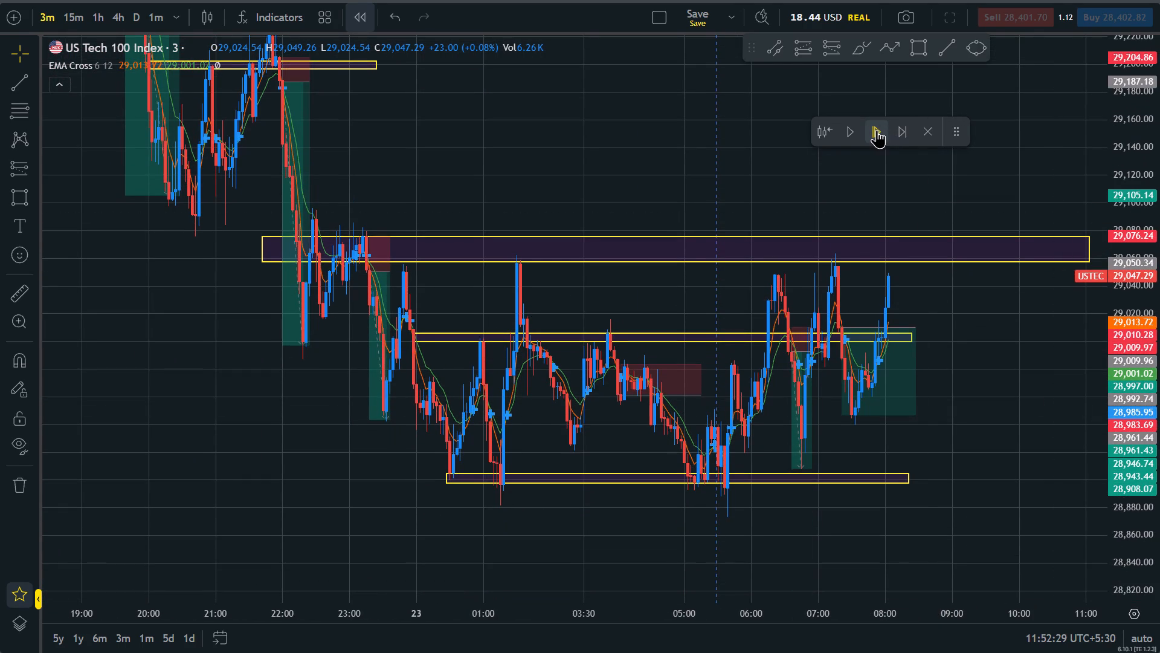
click(877, 129)
click(877, 129)
double_click(877, 129)
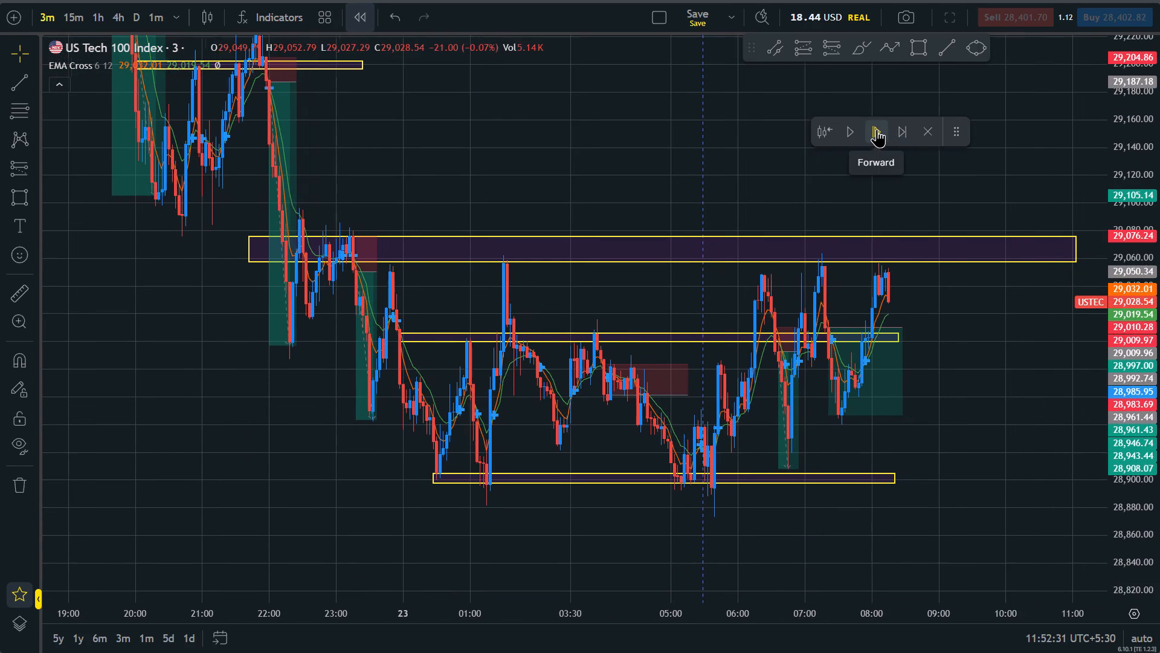
click(877, 129)
double_click(877, 129)
click(877, 129)
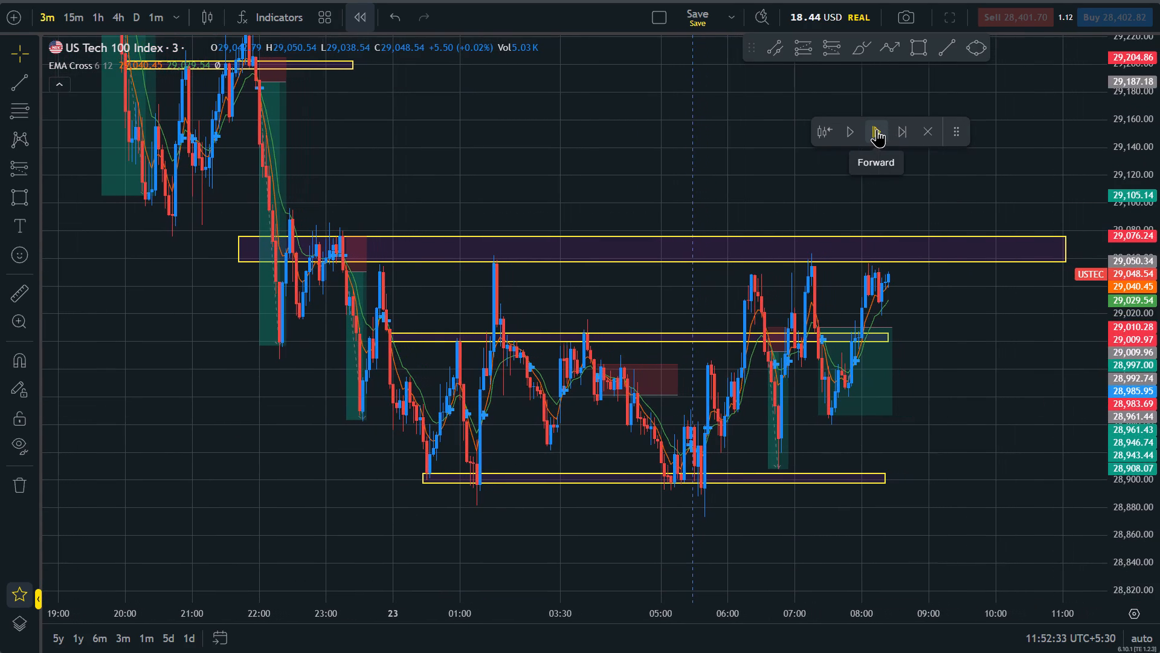
click(877, 129)
click(877, 129)
click(877, 129)
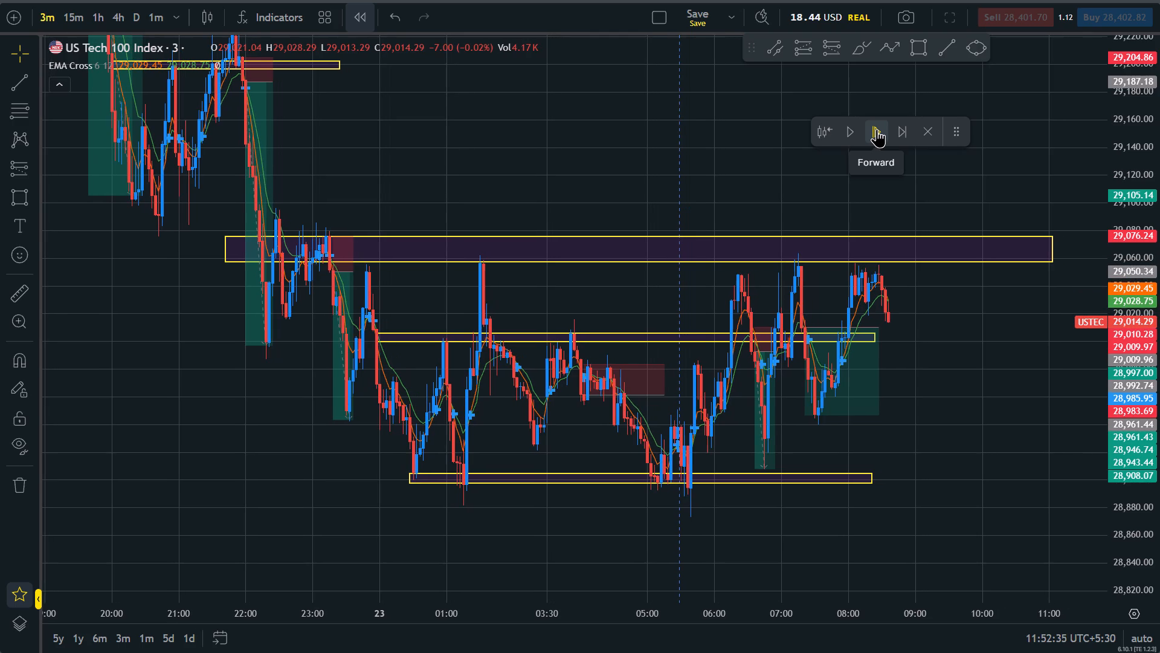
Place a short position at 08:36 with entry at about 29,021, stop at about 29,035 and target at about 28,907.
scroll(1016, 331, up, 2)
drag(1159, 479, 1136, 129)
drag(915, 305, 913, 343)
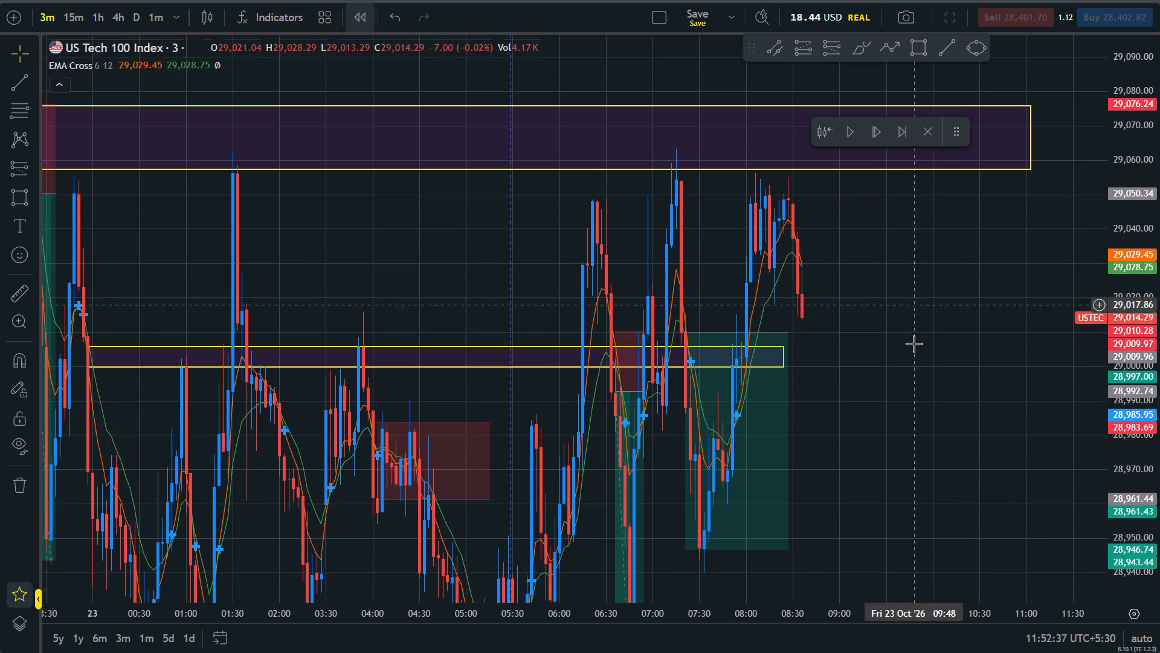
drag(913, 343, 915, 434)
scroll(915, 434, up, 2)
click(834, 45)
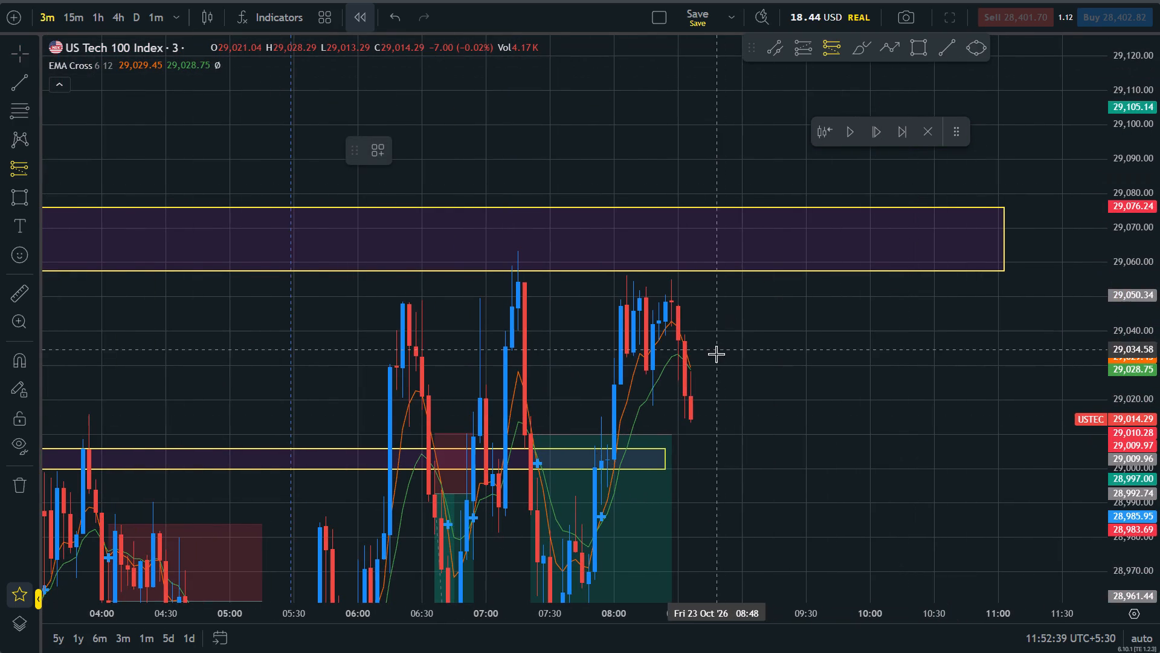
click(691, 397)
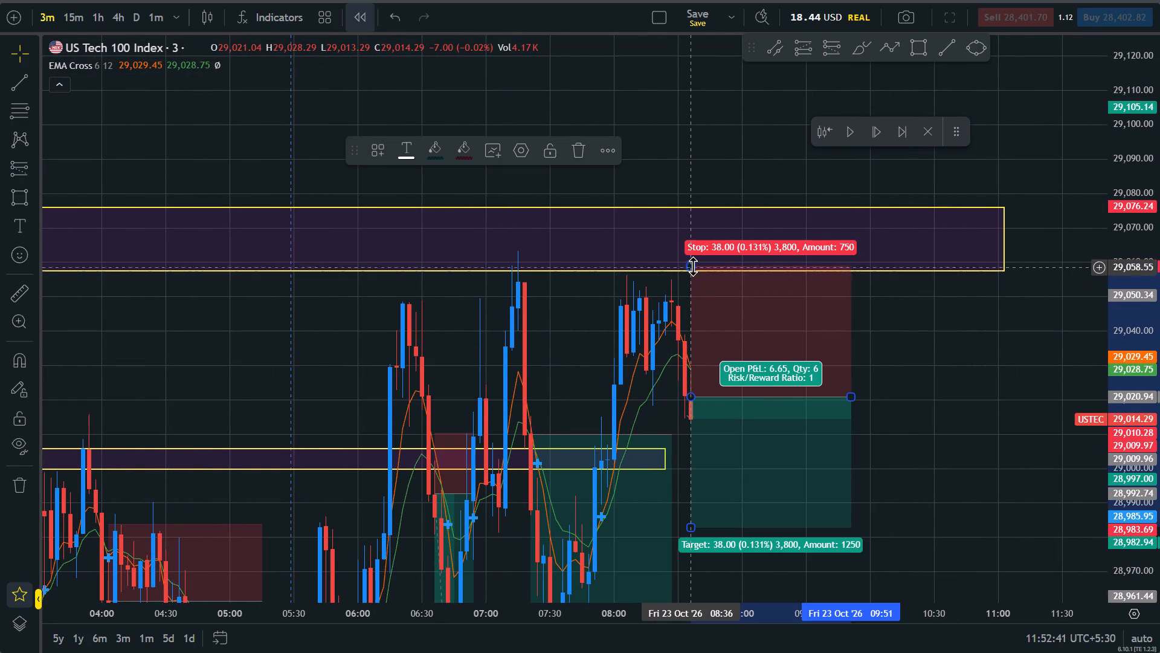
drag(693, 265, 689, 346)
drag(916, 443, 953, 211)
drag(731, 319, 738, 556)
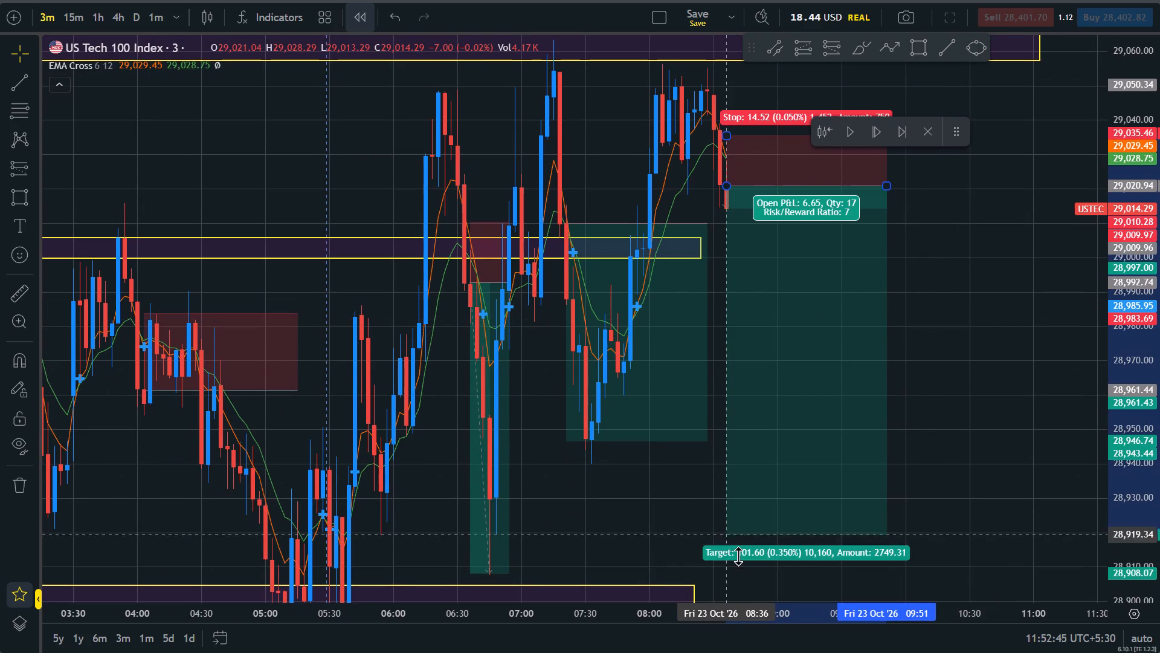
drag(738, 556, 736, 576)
Extend the support zone near 28,900 forward in time to about 11:40.
drag(668, 555, 561, 375)
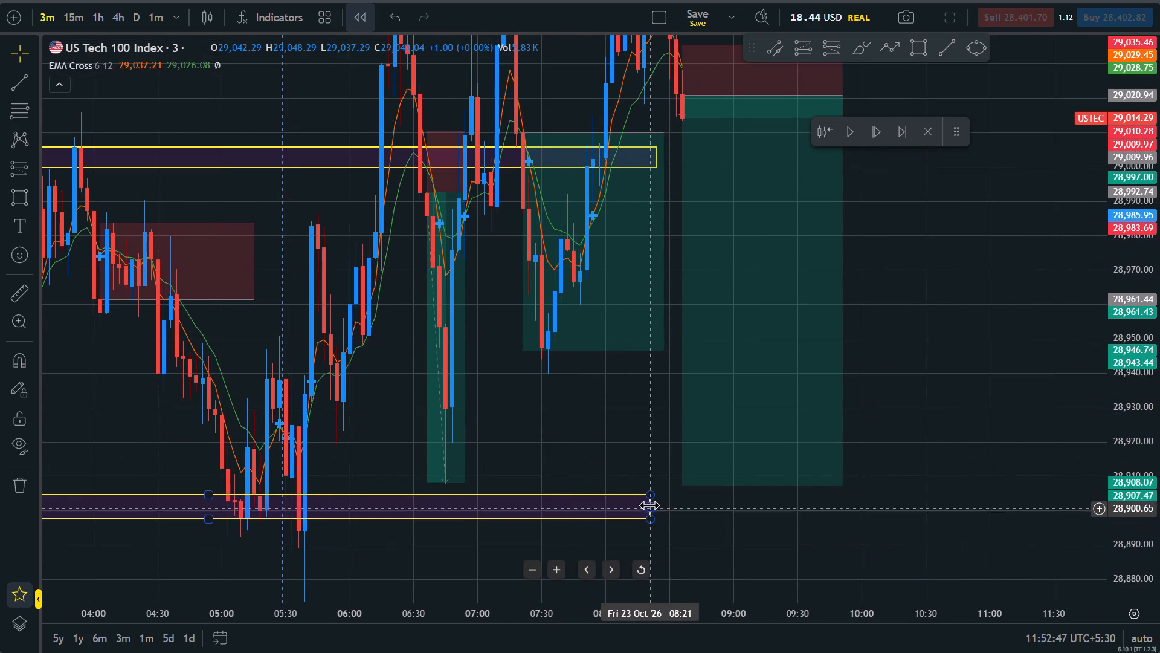
drag(649, 505, 1077, 532)
Advance the replay candle by candle from 08:36 to 09:06.
drag(959, 307, 981, 582)
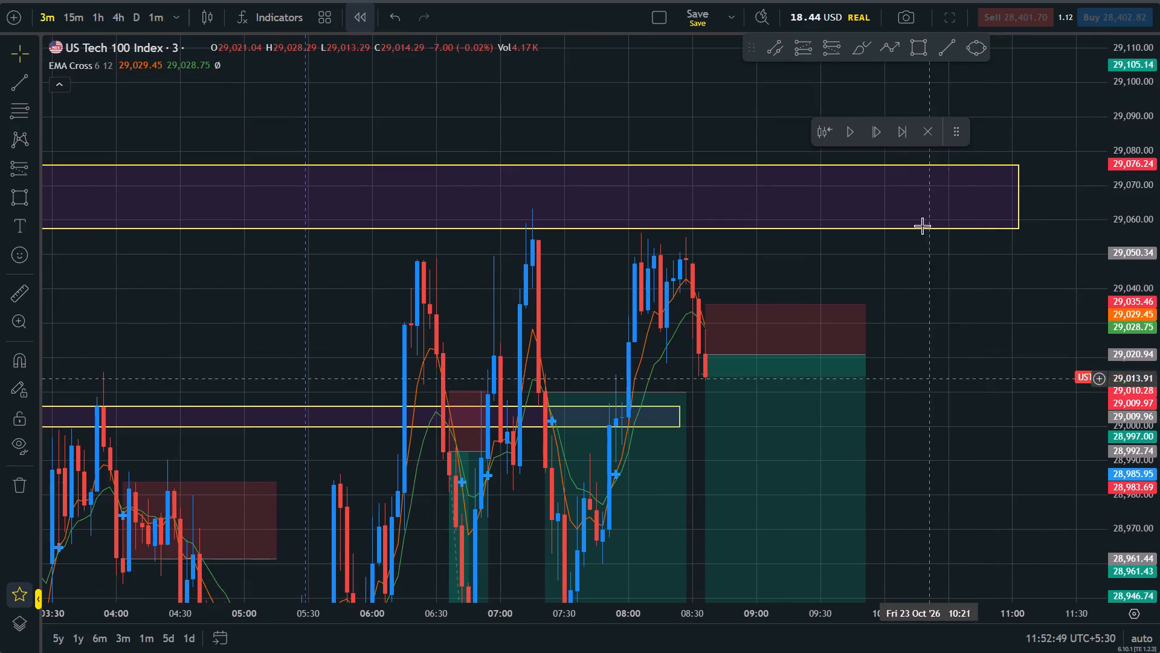
click(874, 134)
click(875, 135)
click(875, 135)
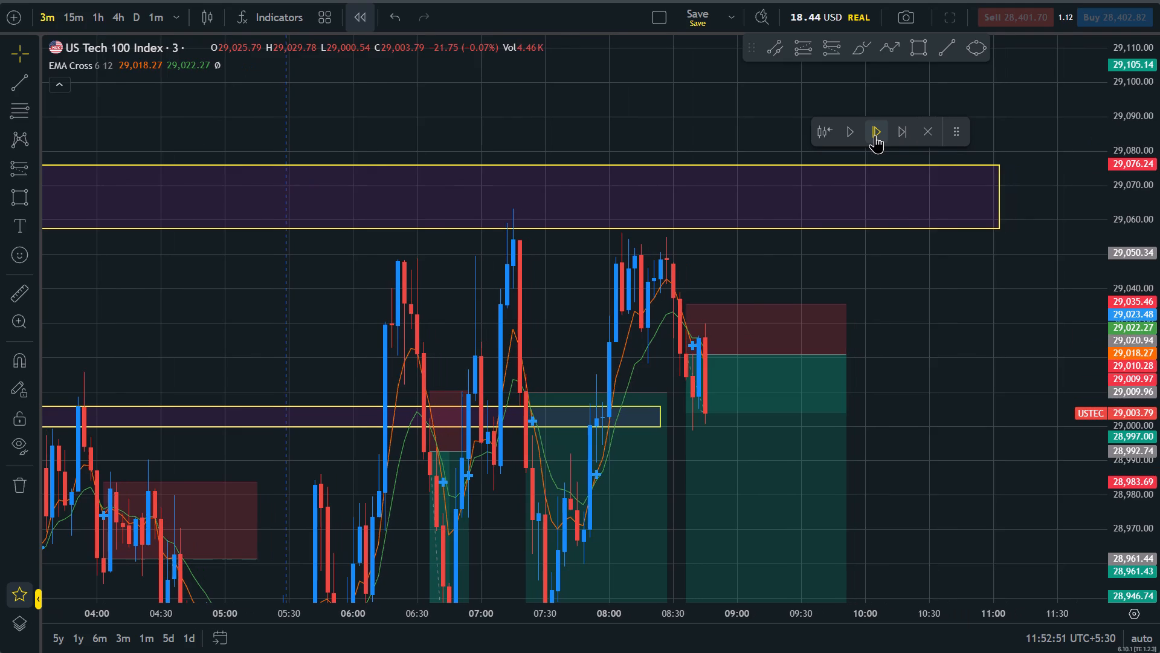
triple_click(875, 135)
triple_click(875, 135)
click(875, 135)
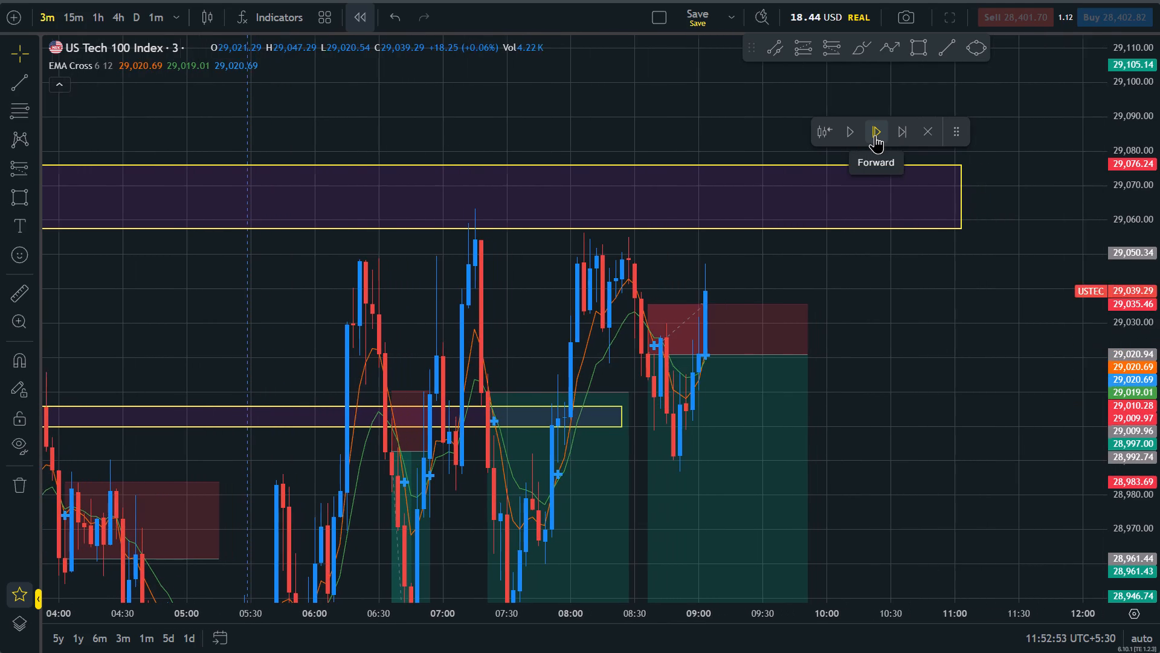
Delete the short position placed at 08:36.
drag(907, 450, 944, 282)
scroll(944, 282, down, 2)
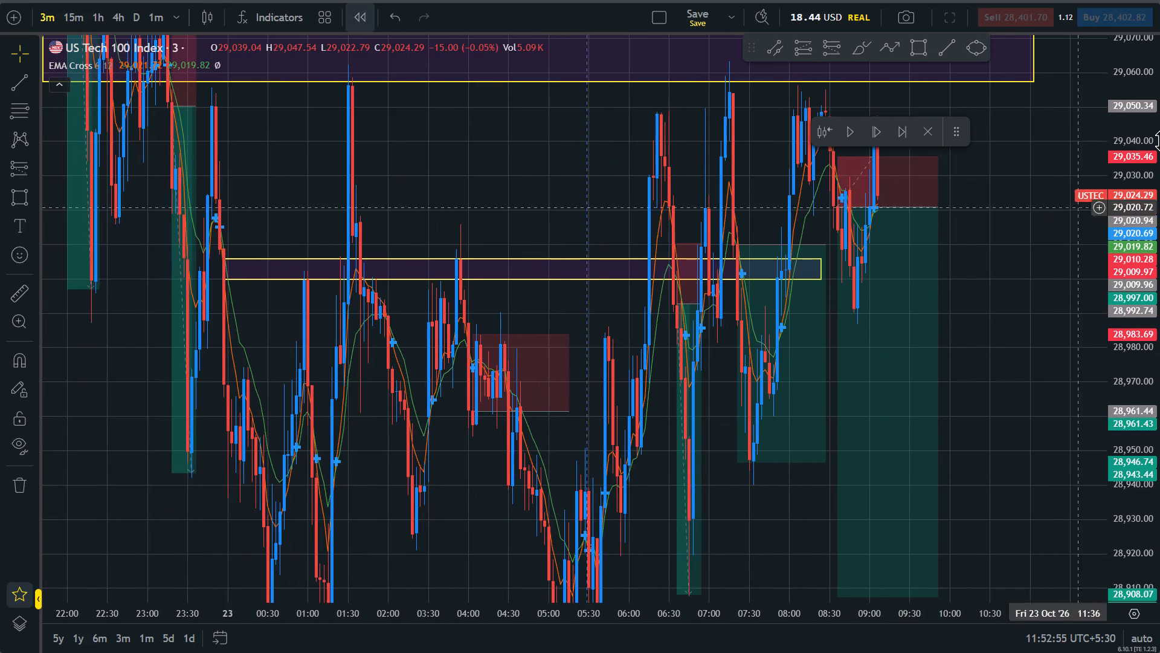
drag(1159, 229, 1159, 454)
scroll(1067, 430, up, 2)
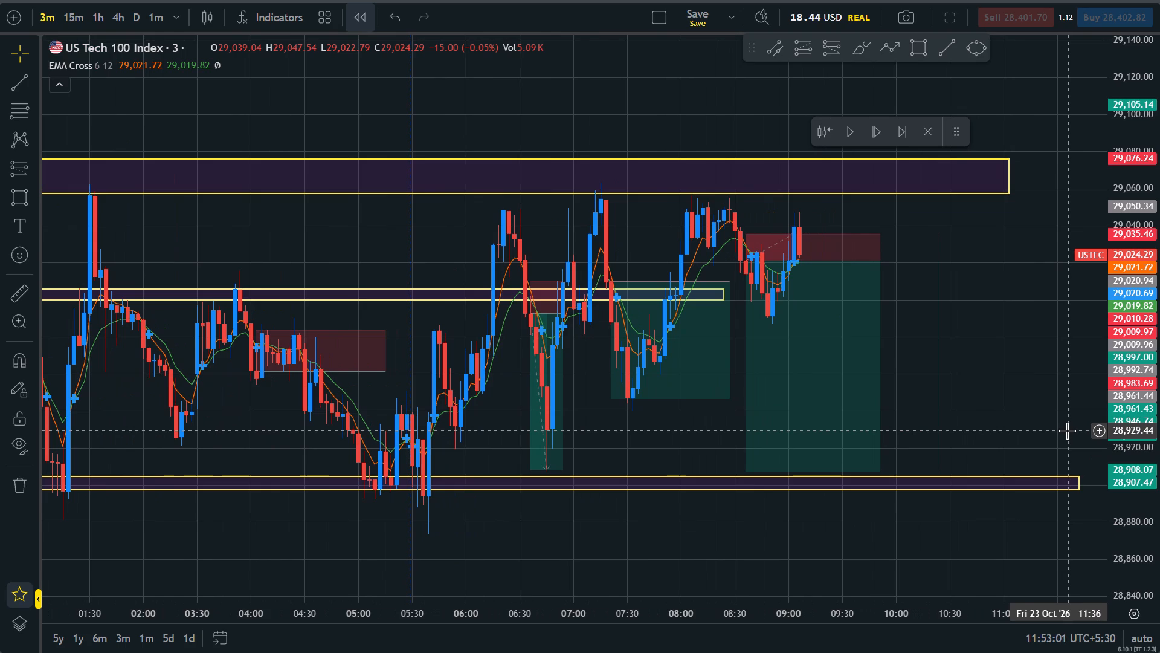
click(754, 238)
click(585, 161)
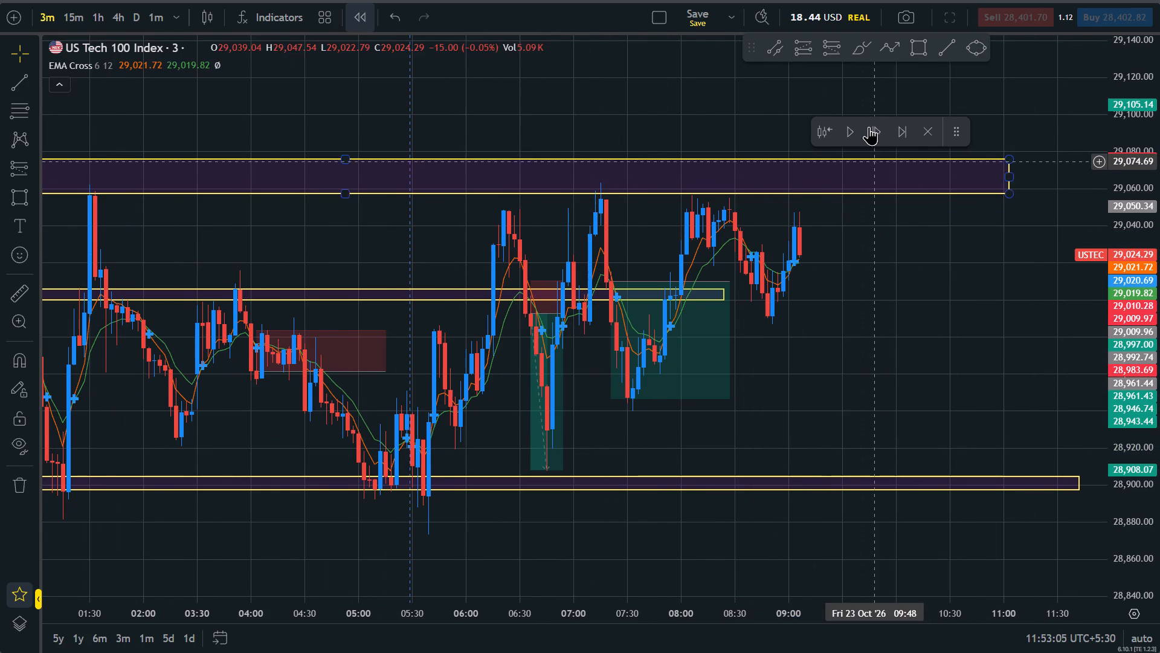
Advance the replay to 09:09 and place a short position beside the latest candle with entry at about 29,010 and stop at about 29,026.
click(872, 128)
click(823, 52)
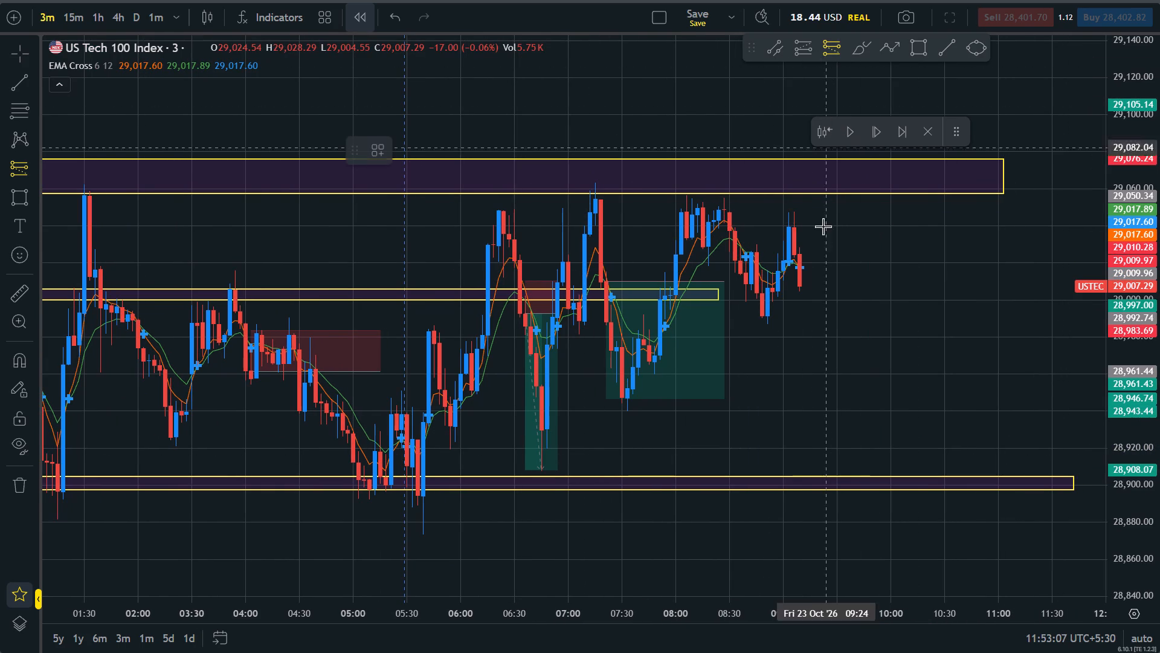
click(802, 282)
click(807, 203)
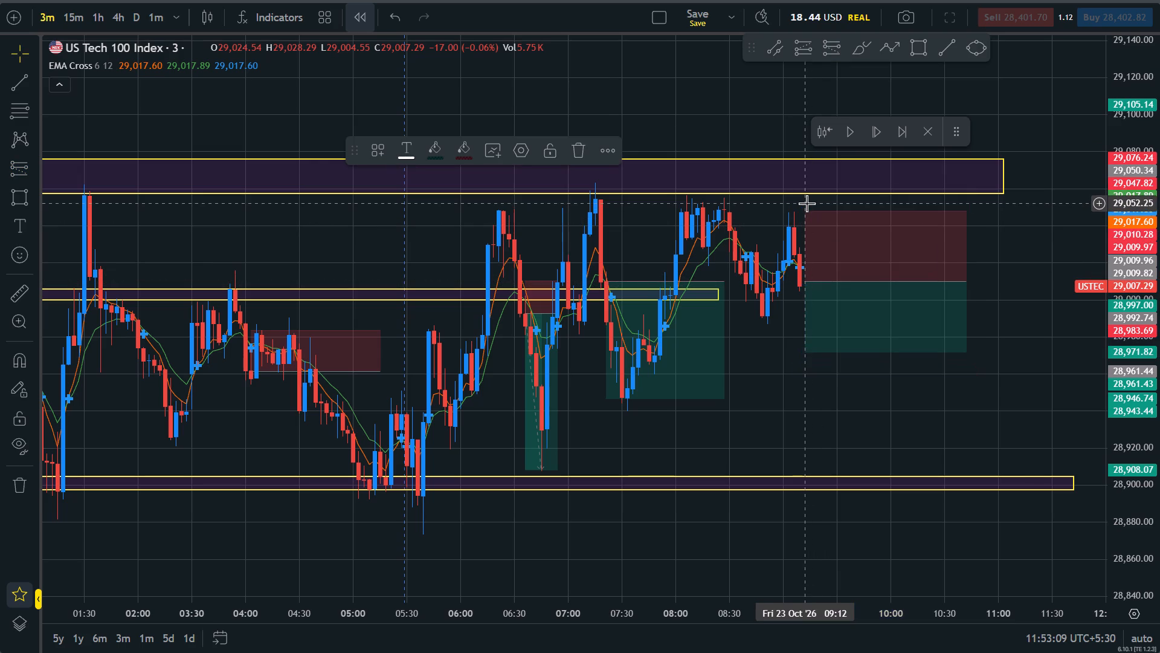
drag(807, 210, 805, 252)
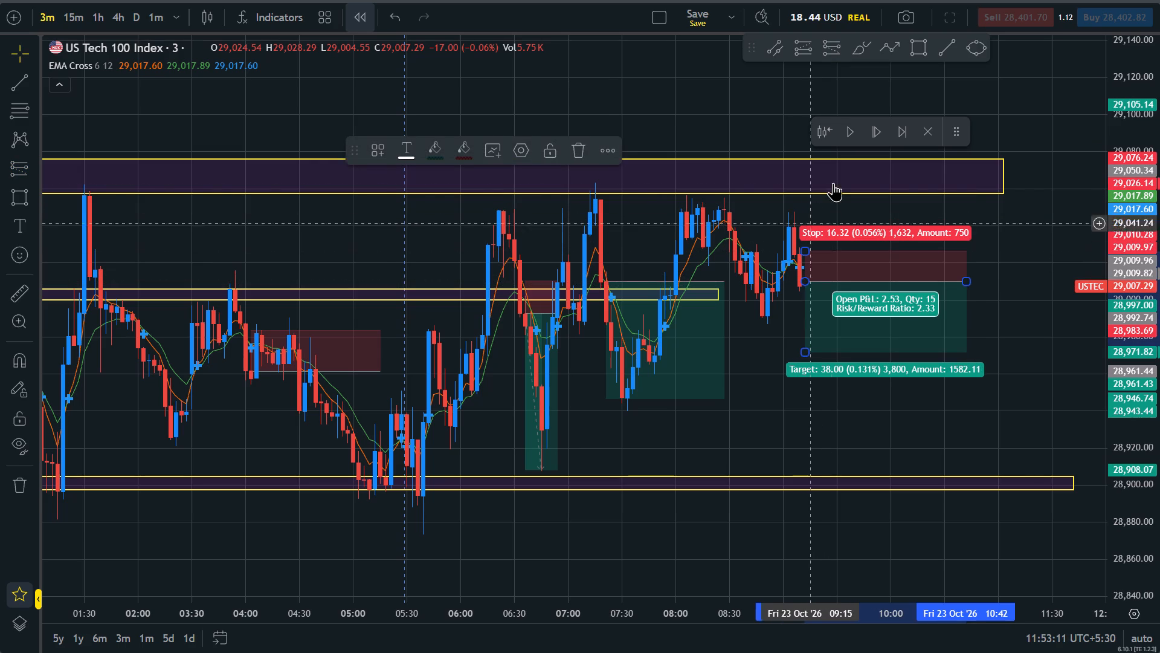
Advance the replay to 09:12 and collapse the newest short position's target to its entry level at about 29,010.
click(872, 129)
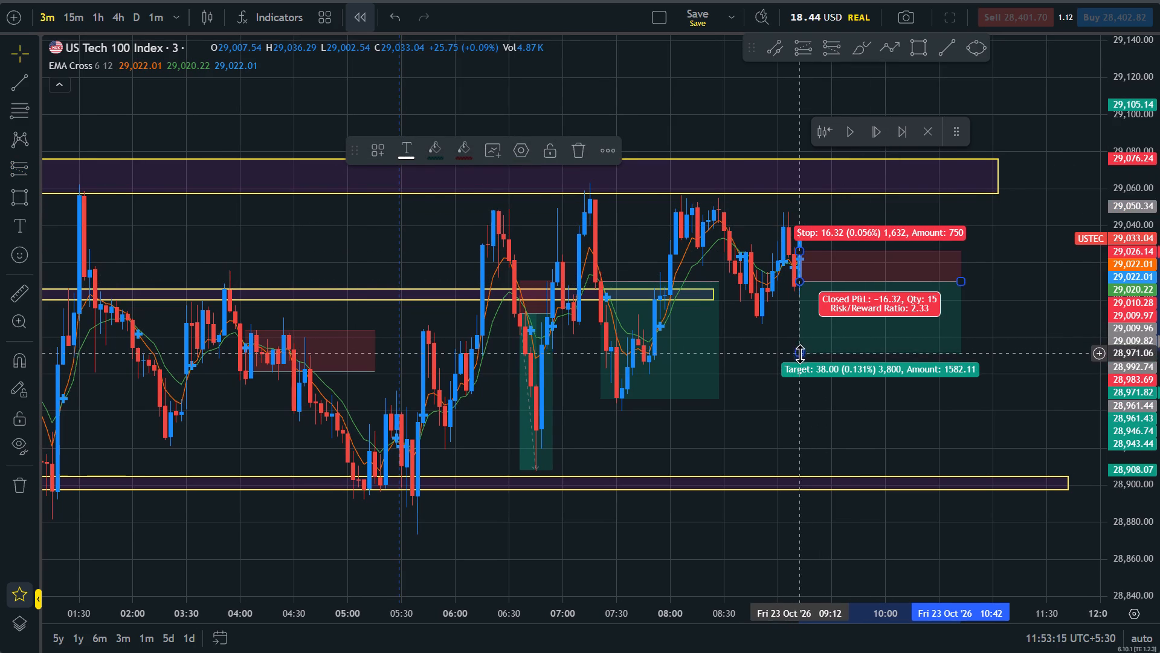
drag(800, 355, 849, 128)
click(894, 358)
Extend the middle zone near 29,000 forward in time to about 10:36.
scroll(894, 358, up, 3)
drag(1159, 475, 1159, 50)
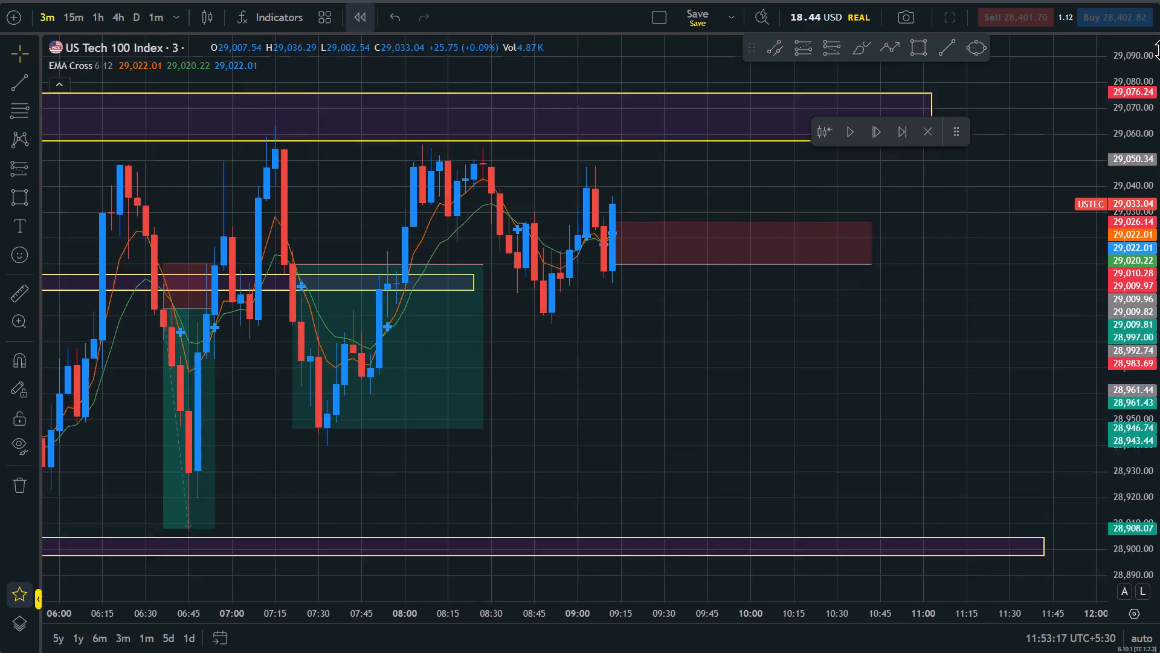
drag(1159, 50, 1158, 0)
drag(1031, 357, 1043, 515)
scroll(1043, 515, down, 2)
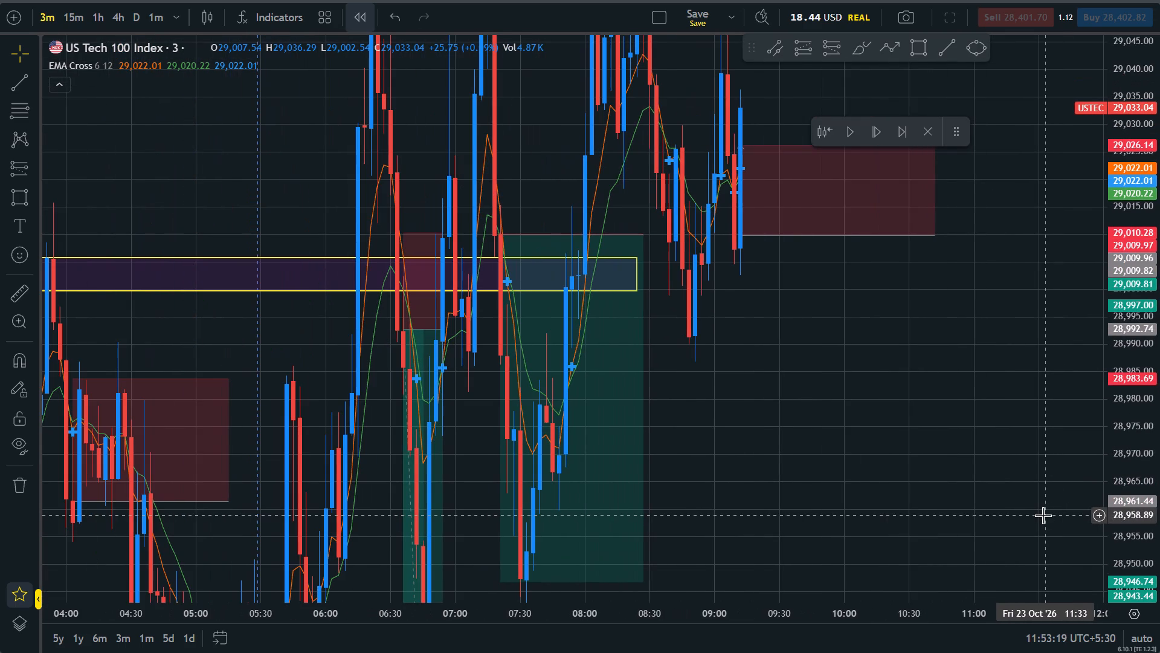
drag(1159, 488, 1157, 652)
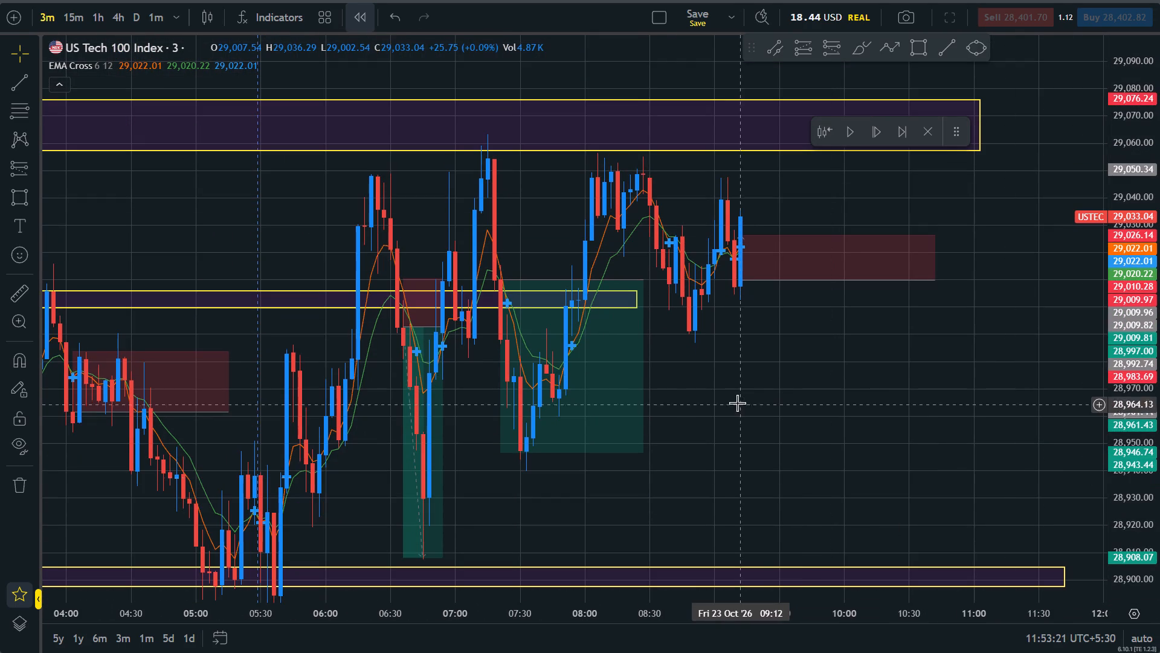
drag(636, 299, 830, 282)
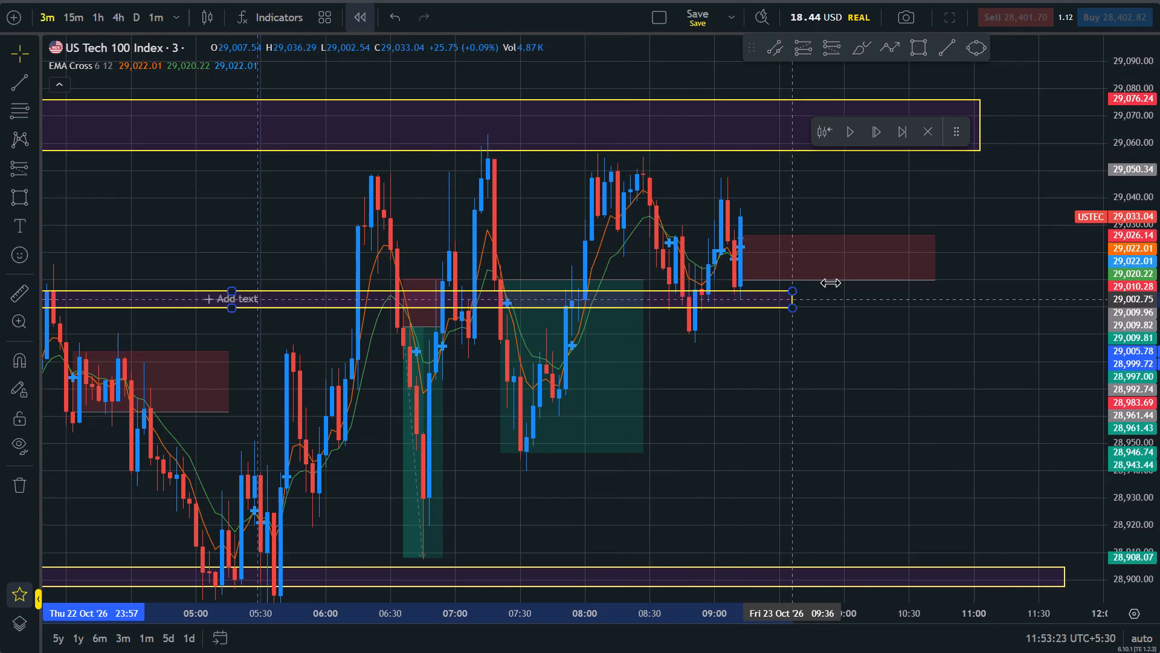
drag(830, 282, 923, 293)
click(826, 405)
Advance the replay candle by candle from 09:12 to 10:09.
scroll(826, 405, down, 4)
scroll(826, 405, up, 2)
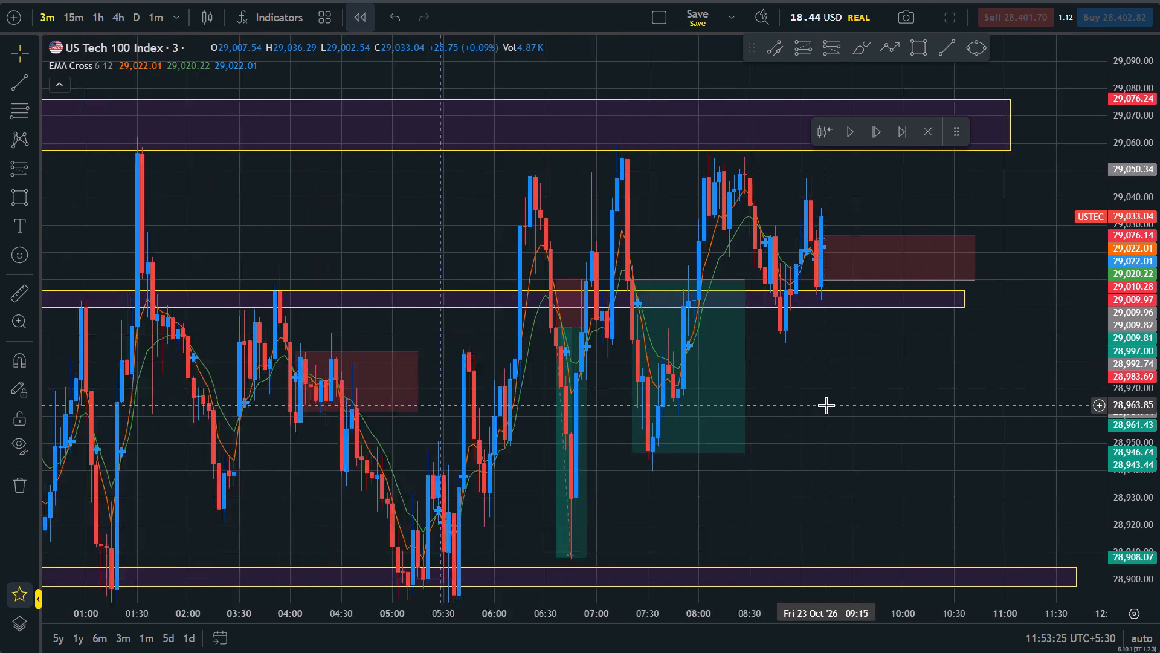
scroll(826, 405, up, 3)
drag(846, 389, 778, 515)
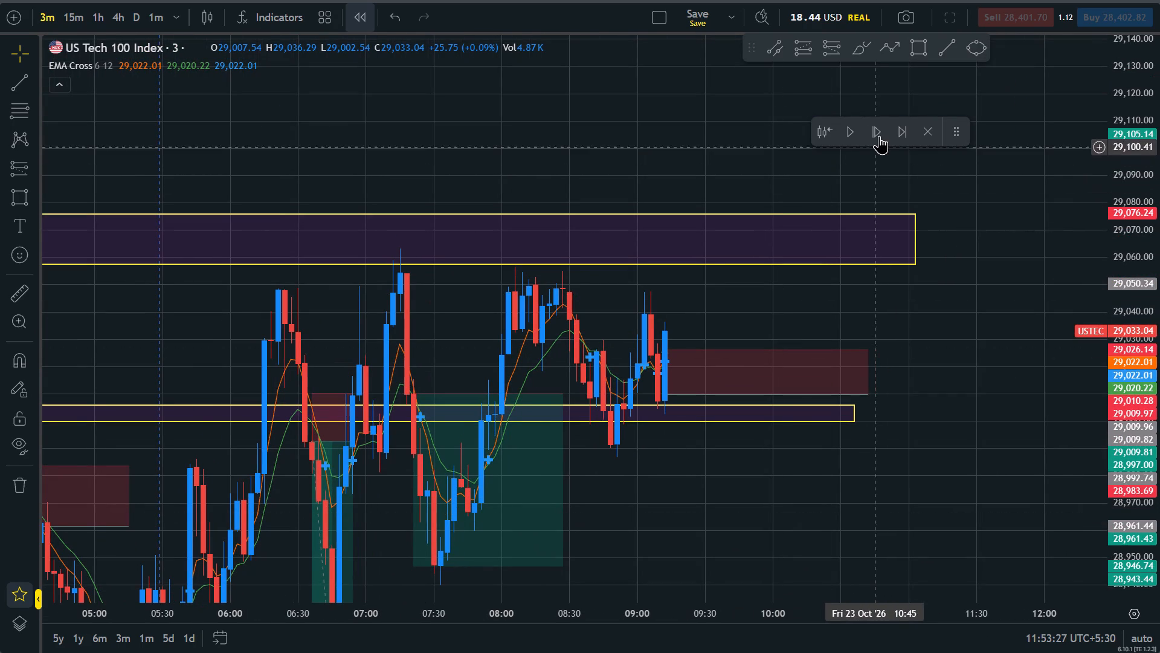
double_click(878, 134)
triple_click(878, 134)
triple_click(878, 134)
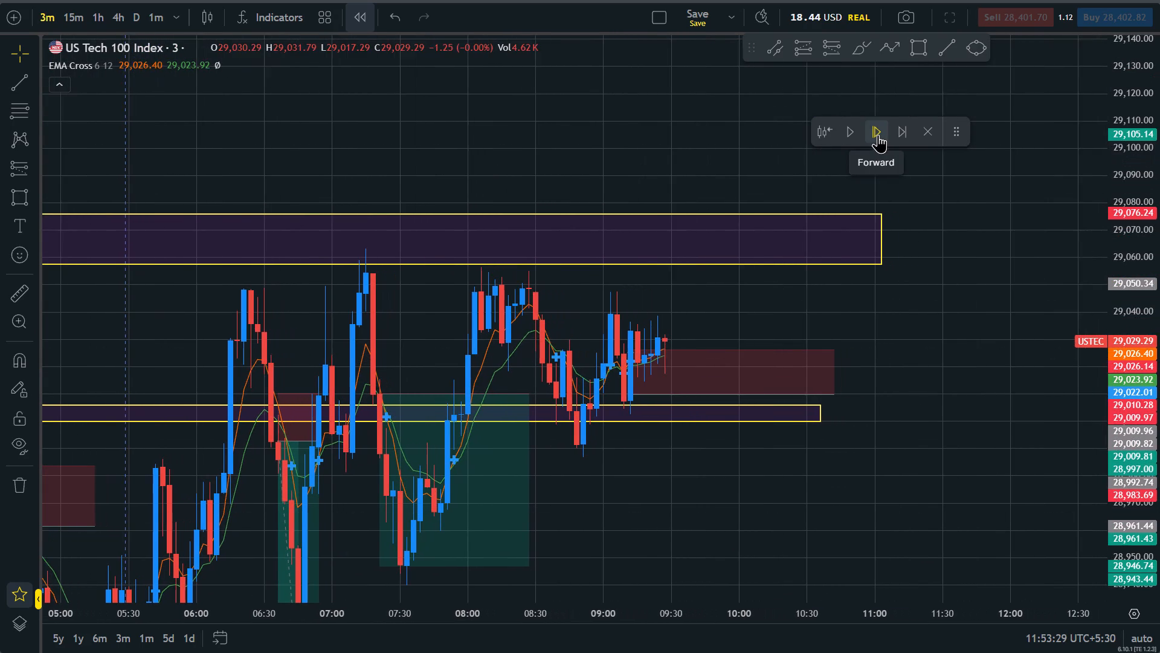
double_click(878, 134)
triple_click(878, 134)
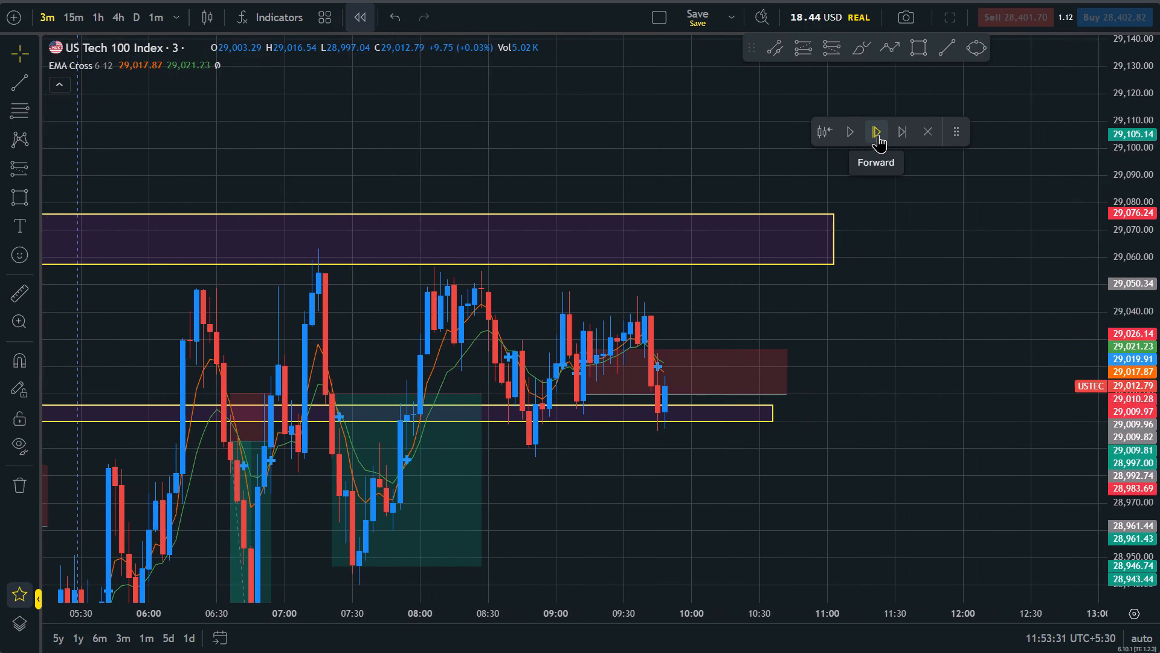
double_click(878, 134)
double_click(878, 134)
click(878, 134)
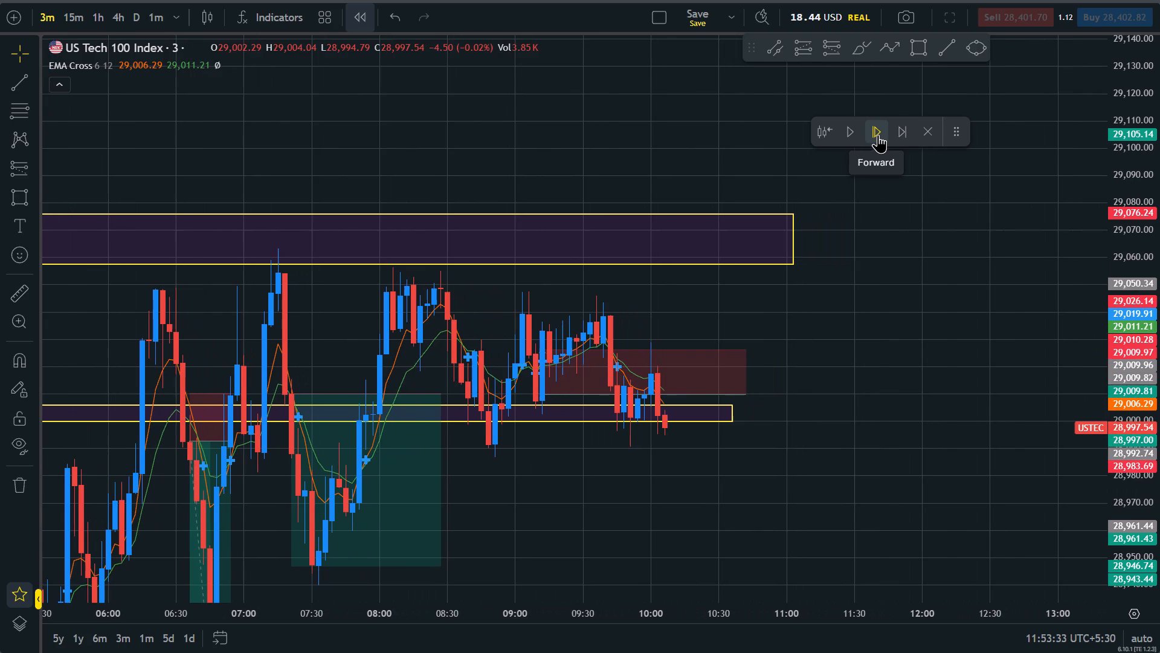
click(878, 134)
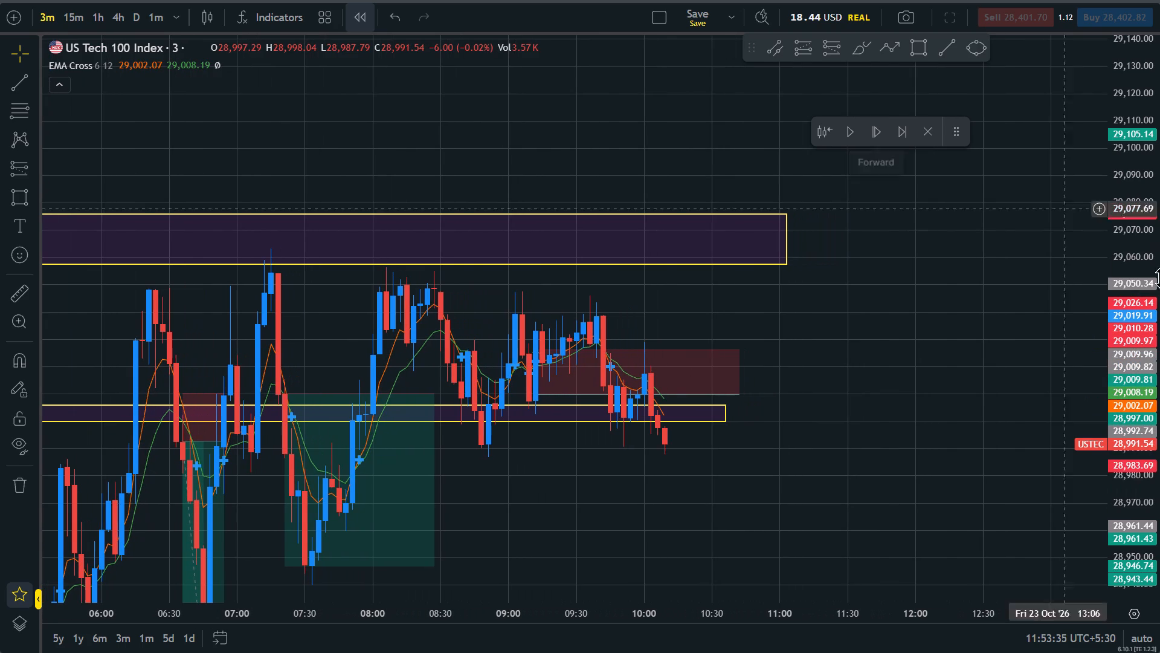
Advance the replay candle by candle from 10:09 to 11:00.
drag(1159, 483, 1148, 86)
drag(988, 500, 1014, 183)
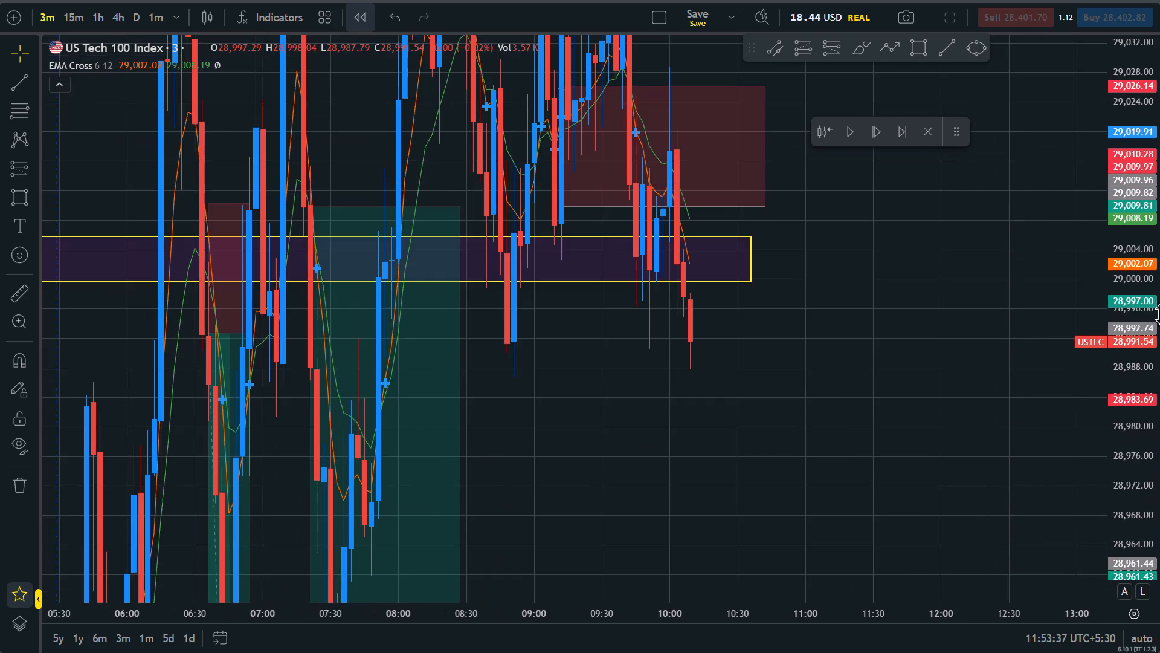
drag(1159, 355, 1159, 614)
click(871, 129)
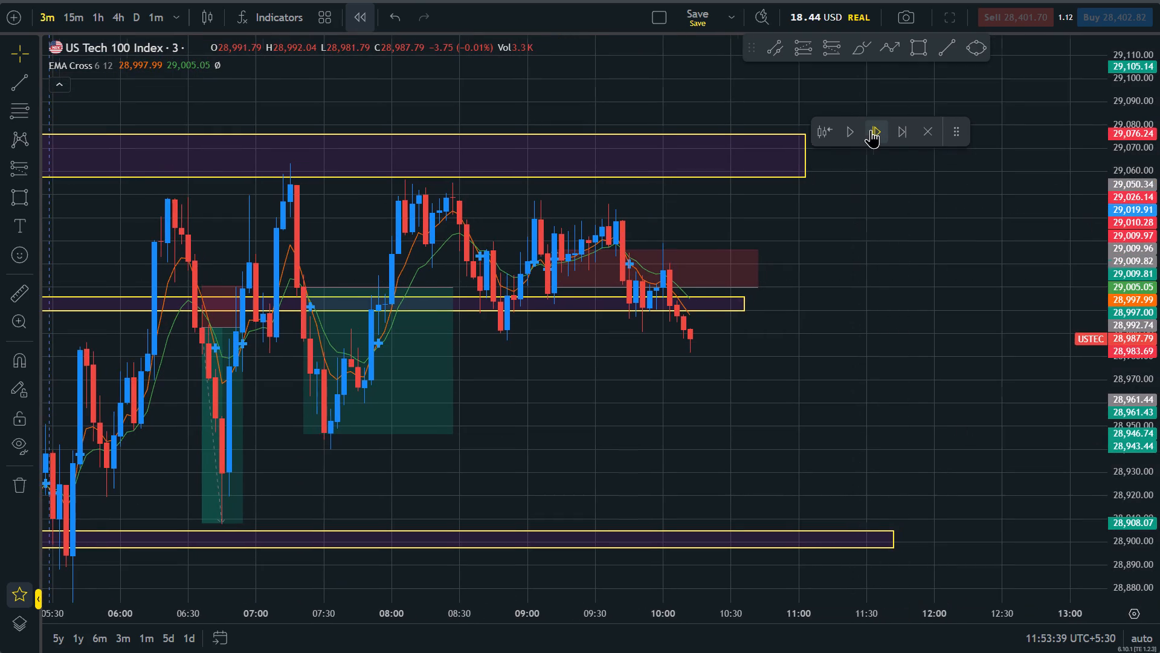
double_click(871, 129)
double_click(871, 129)
click(871, 129)
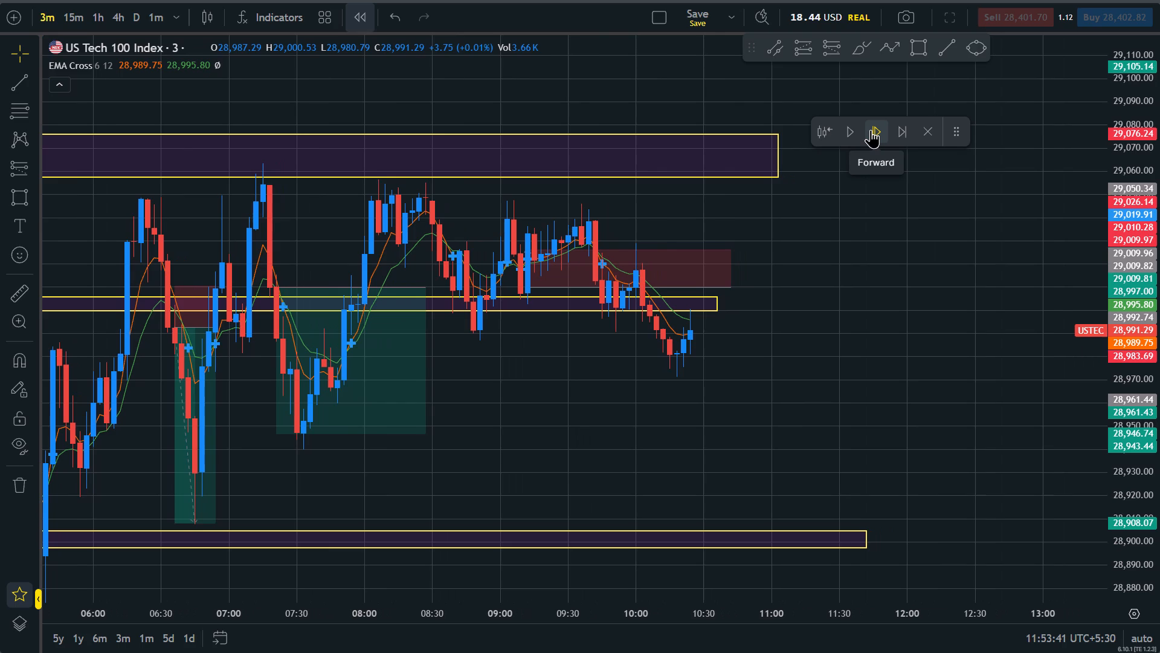
click(871, 129)
triple_click(871, 129)
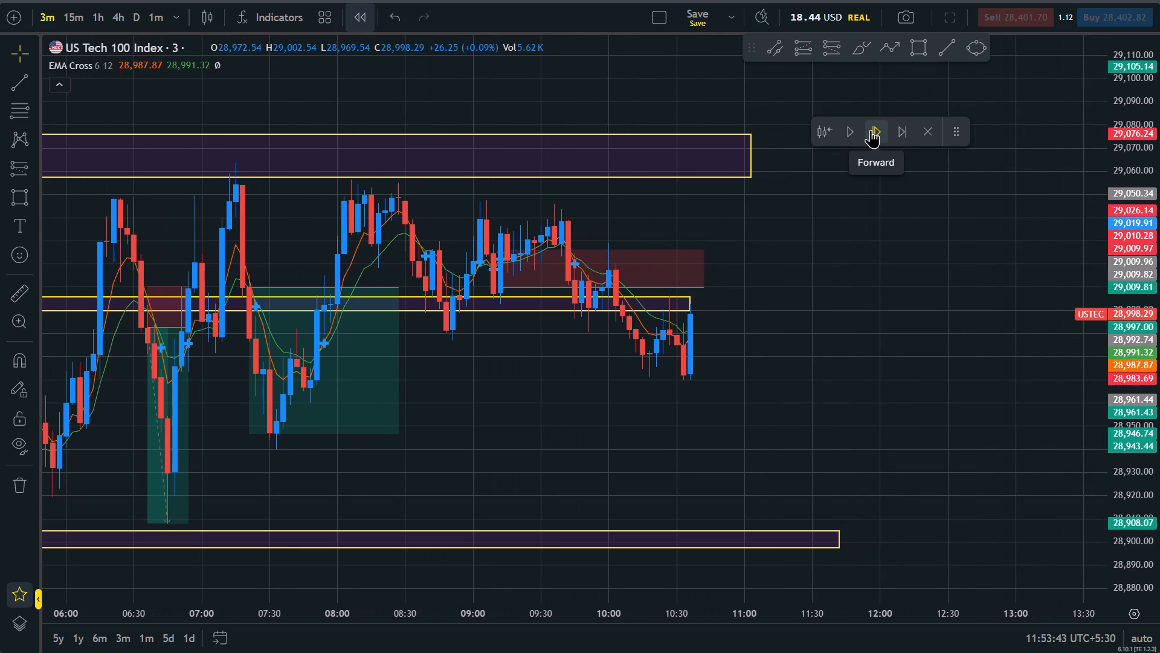
triple_click(871, 129)
triple_click(871, 129)
triple_click(871, 129)
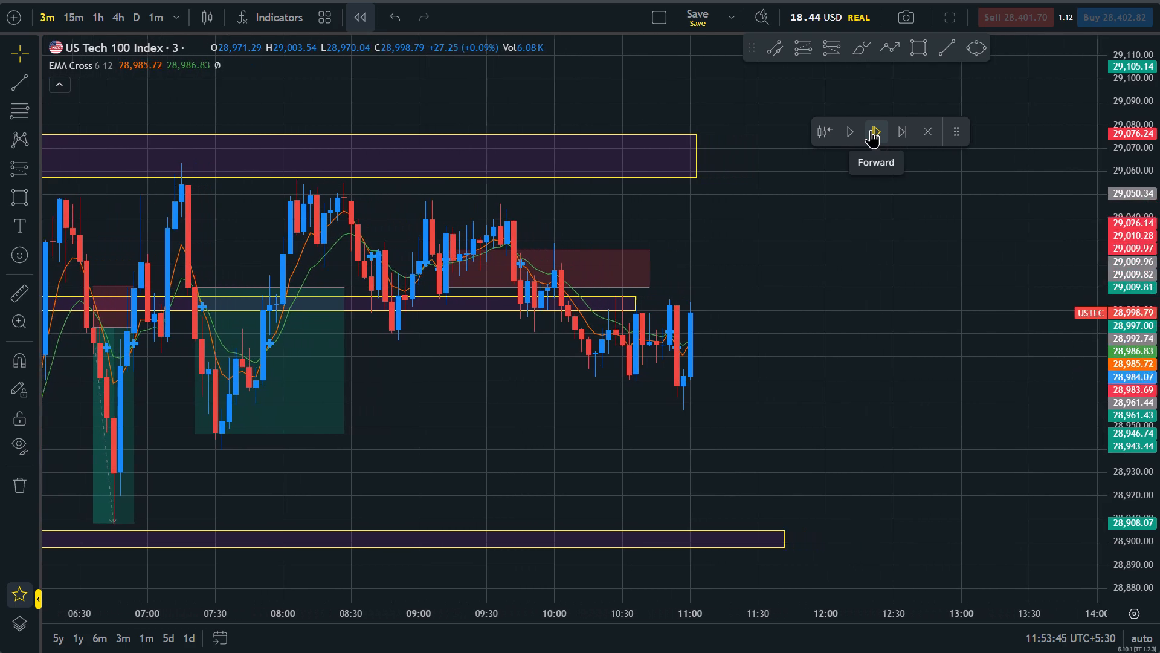
Advance the replay candle by candle from 11:00 to 12:30.
triple_click(871, 129)
triple_click(871, 129)
triple_click(871, 129)
triple_click(871, 129)
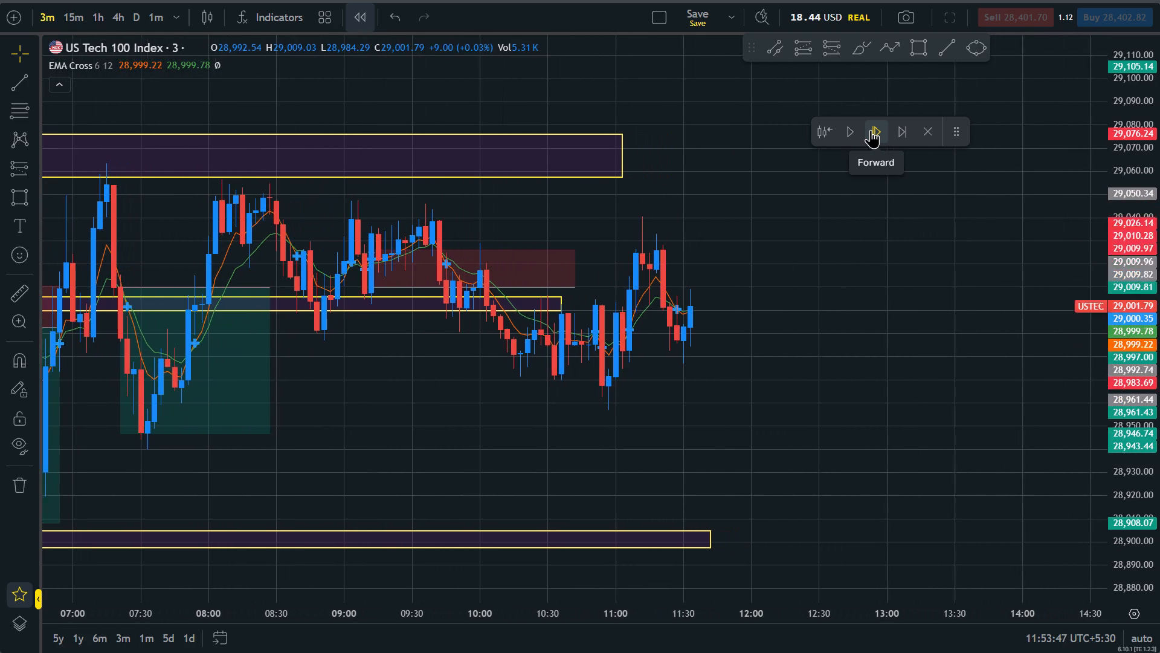
triple_click(871, 129)
triple_click(871, 129)
triple_click(871, 129)
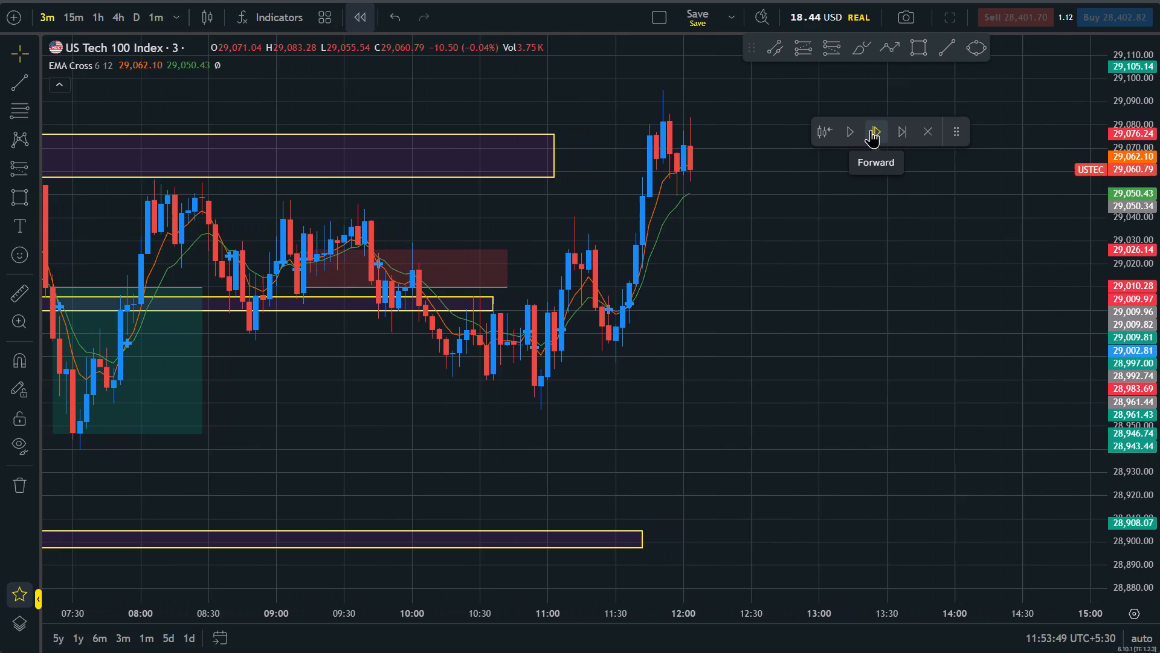
triple_click(871, 129)
triple_click(871, 129)
click(871, 129)
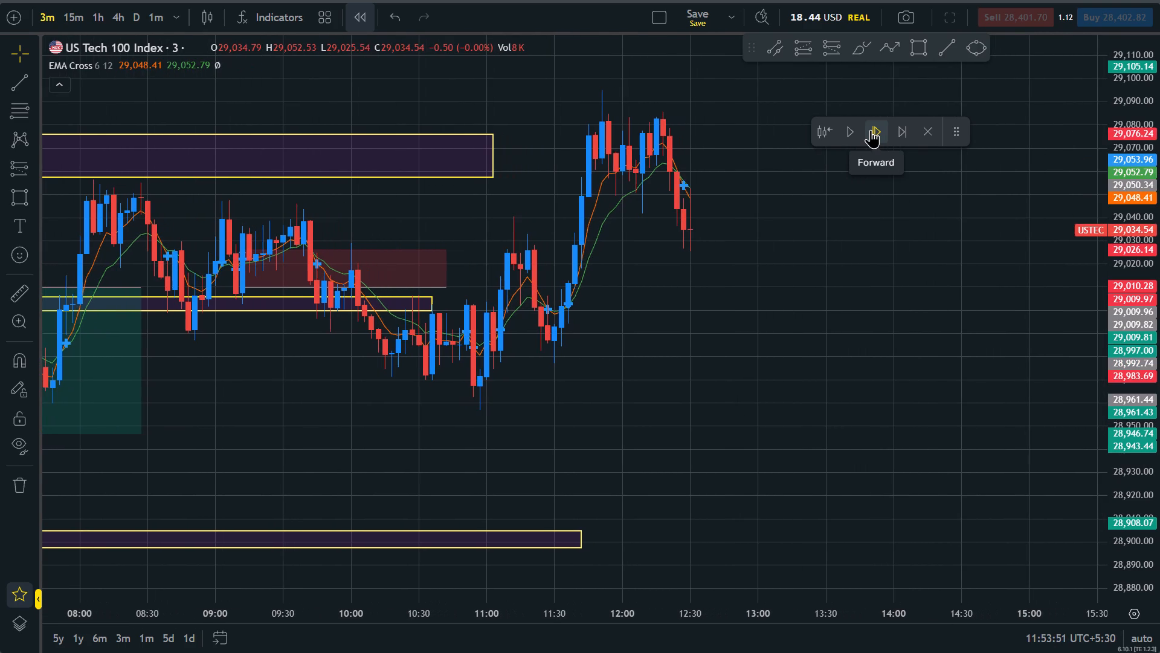
Advance the replay candle by candle from 12:30 to 14:18.
triple_click(871, 129)
triple_click(871, 129)
triple_click(871, 129)
click(871, 129)
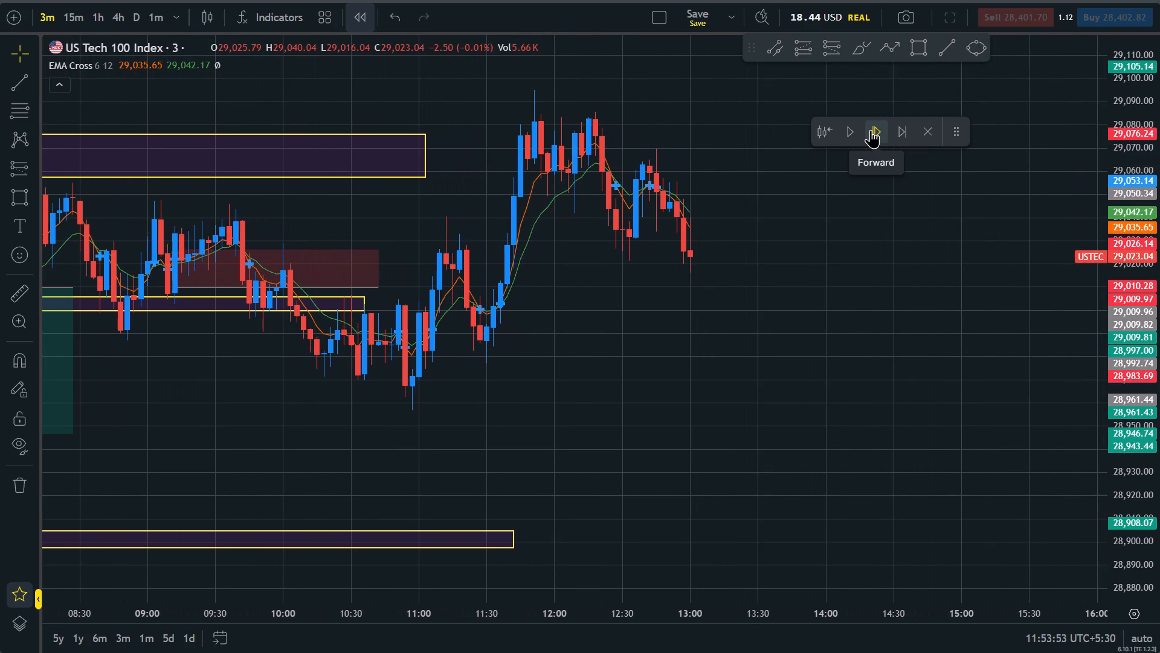
triple_click(871, 129)
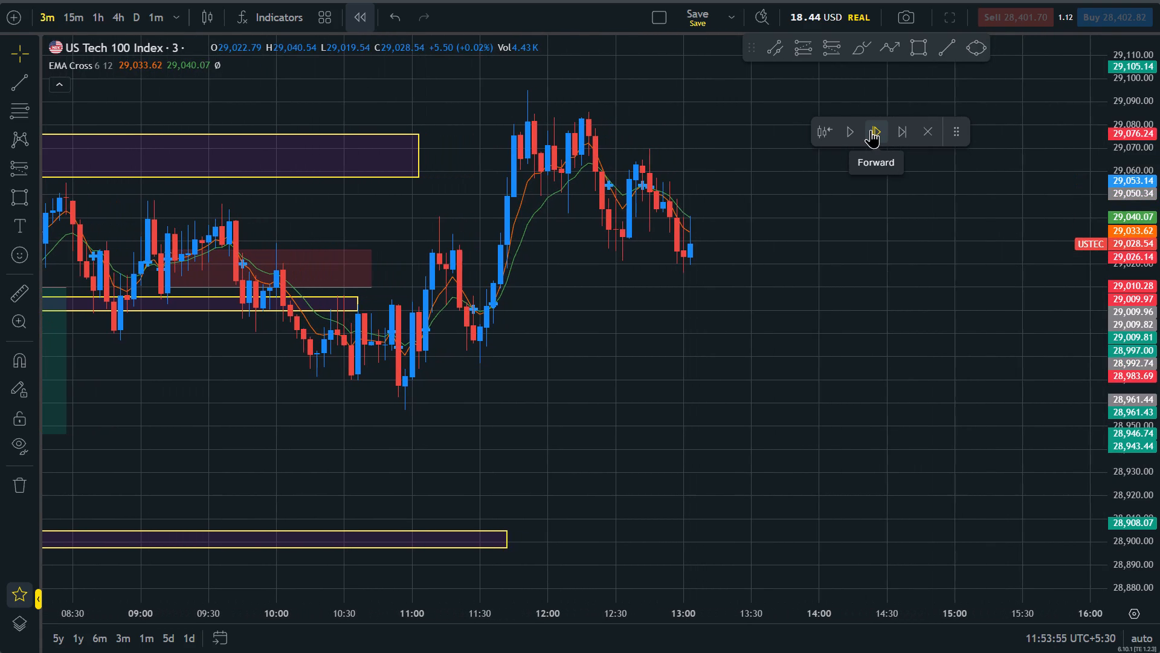
triple_click(871, 129)
triple_click(871, 129)
triple_click(871, 129)
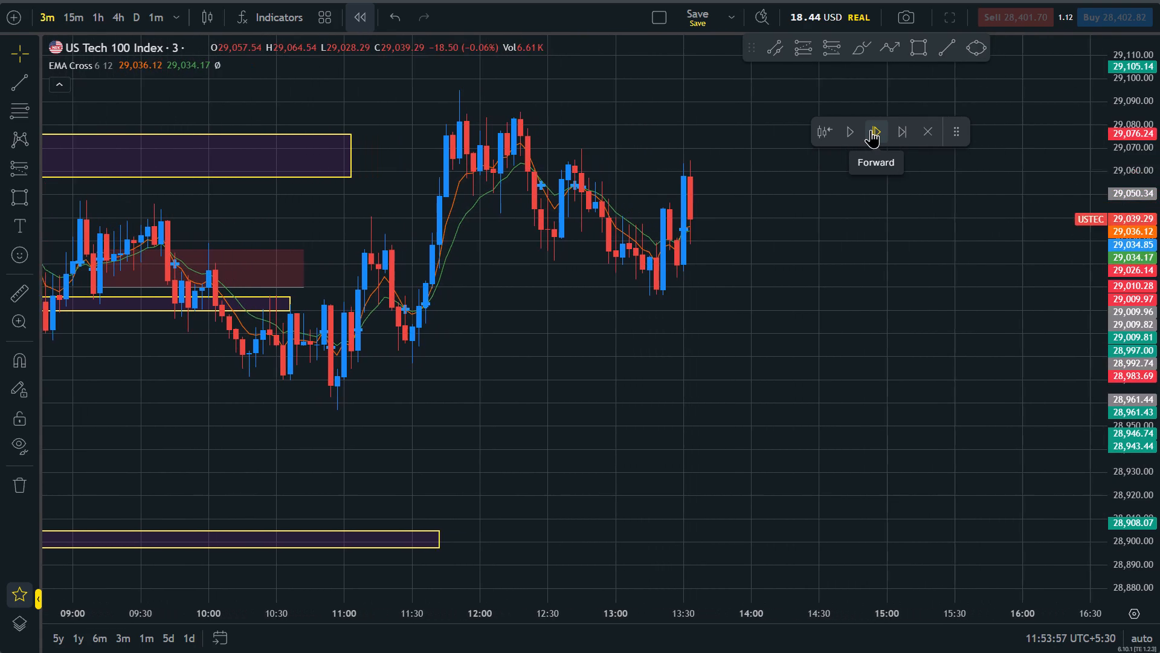
triple_click(871, 129)
triple_click(871, 129)
triple_click(871, 129)
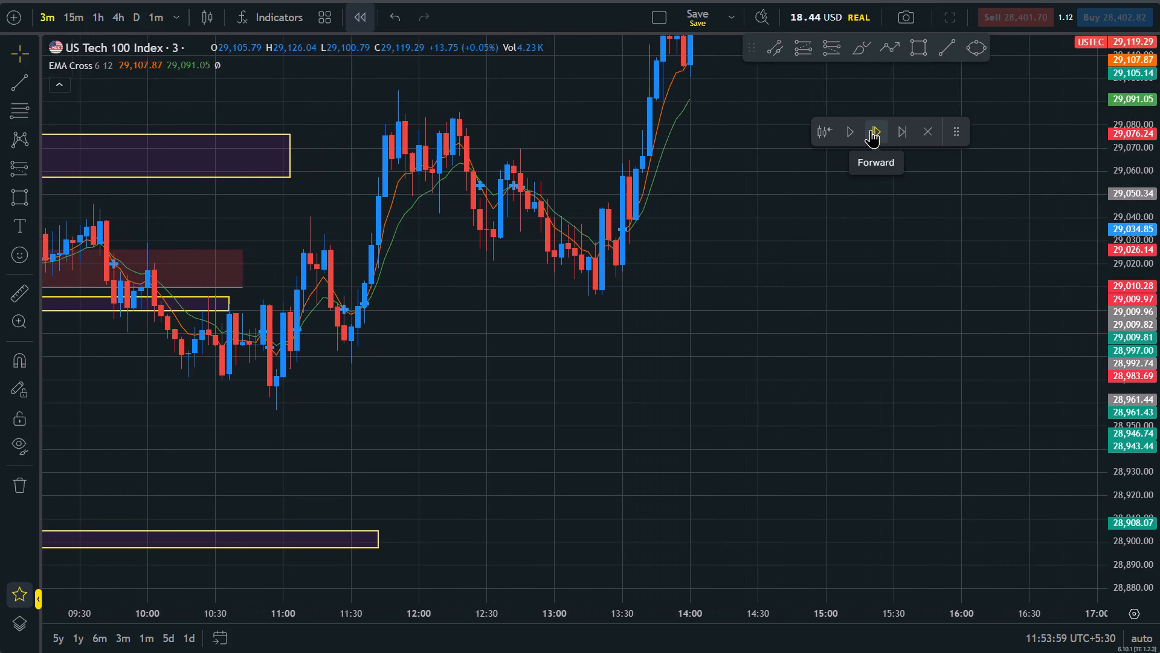
triple_click(871, 129)
double_click(871, 129)
Examine the latest price action up to 14:18 against the earlier zones and short positions over the past sessions.
drag(831, 382, 820, 652)
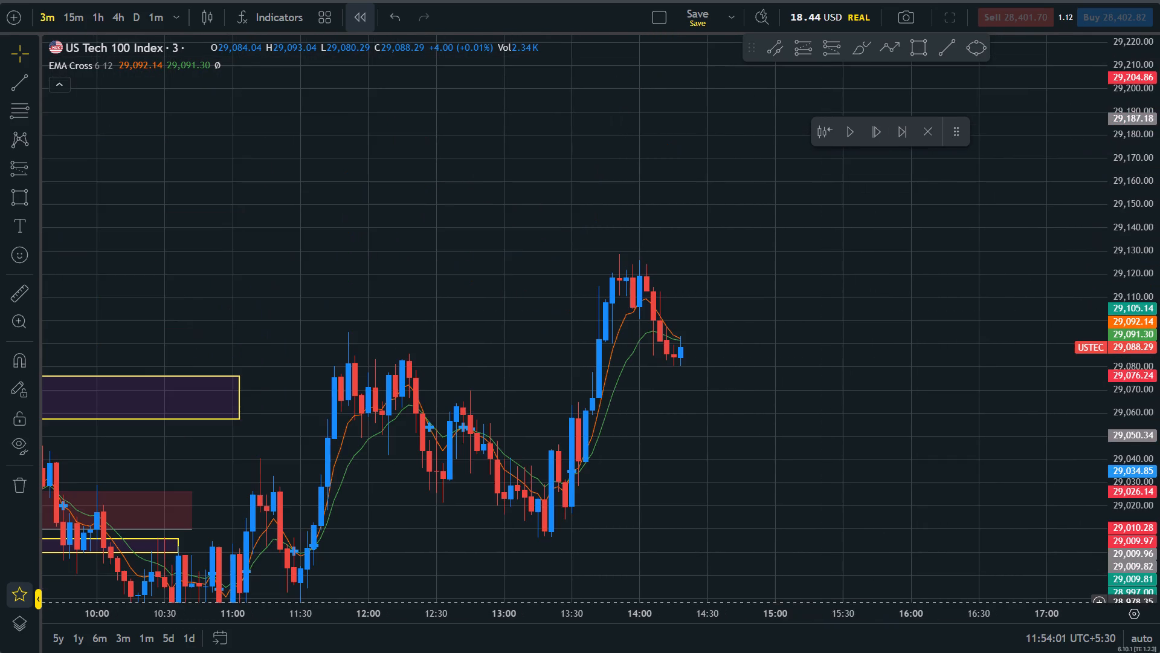
drag(774, 322, 704, 134)
scroll(771, 560, down, 2)
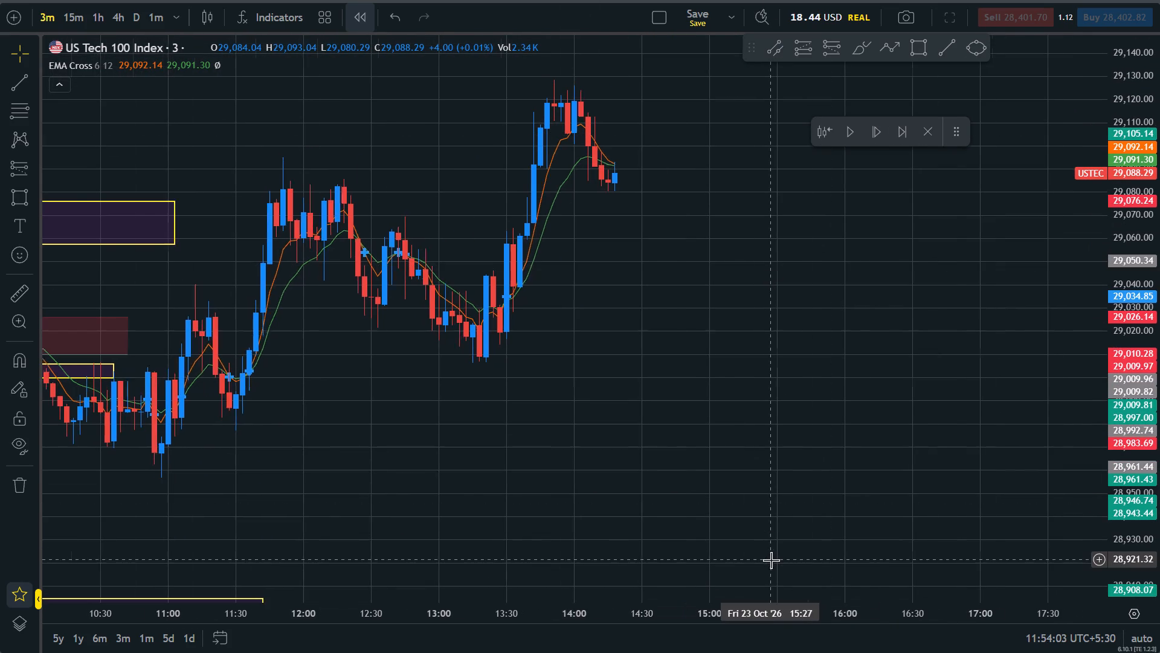
scroll(771, 560, down, 7)
drag(1159, 401, 1145, 631)
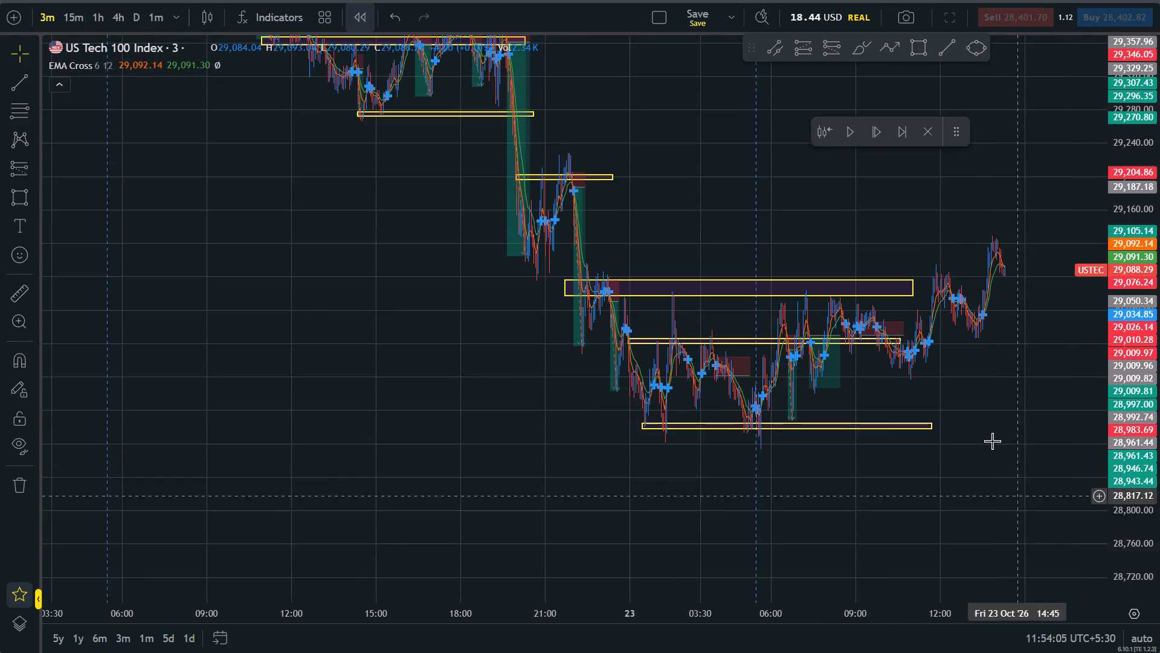
scroll(990, 423, up, 7)
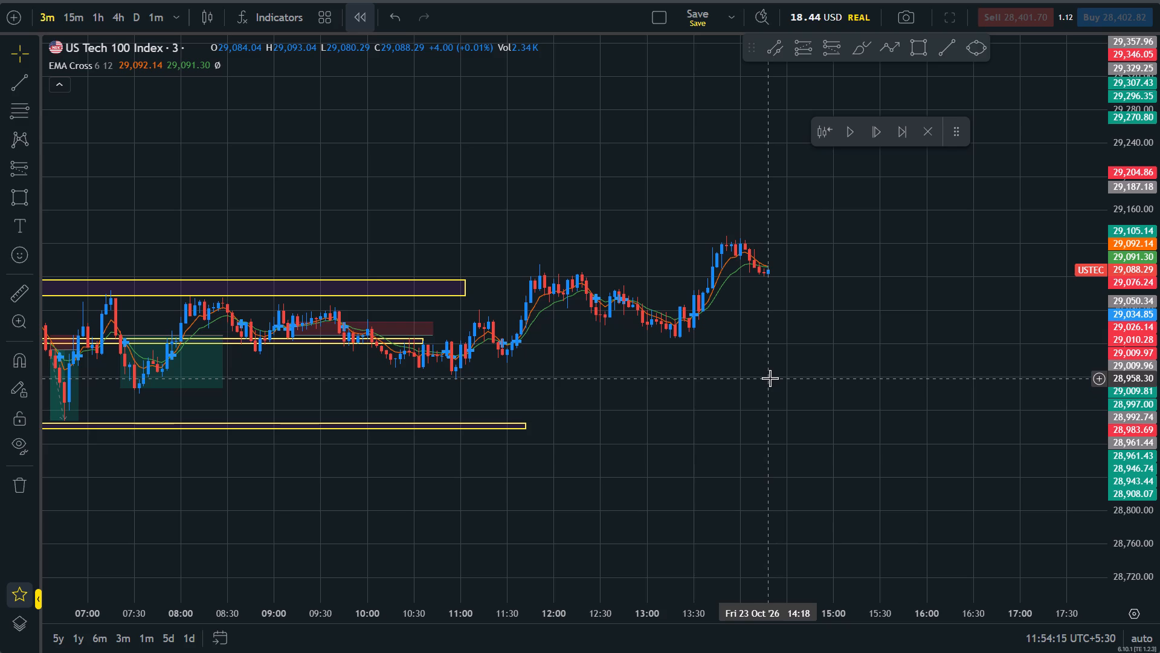
scroll(770, 378, down, 6)
scroll(770, 378, up, 1)
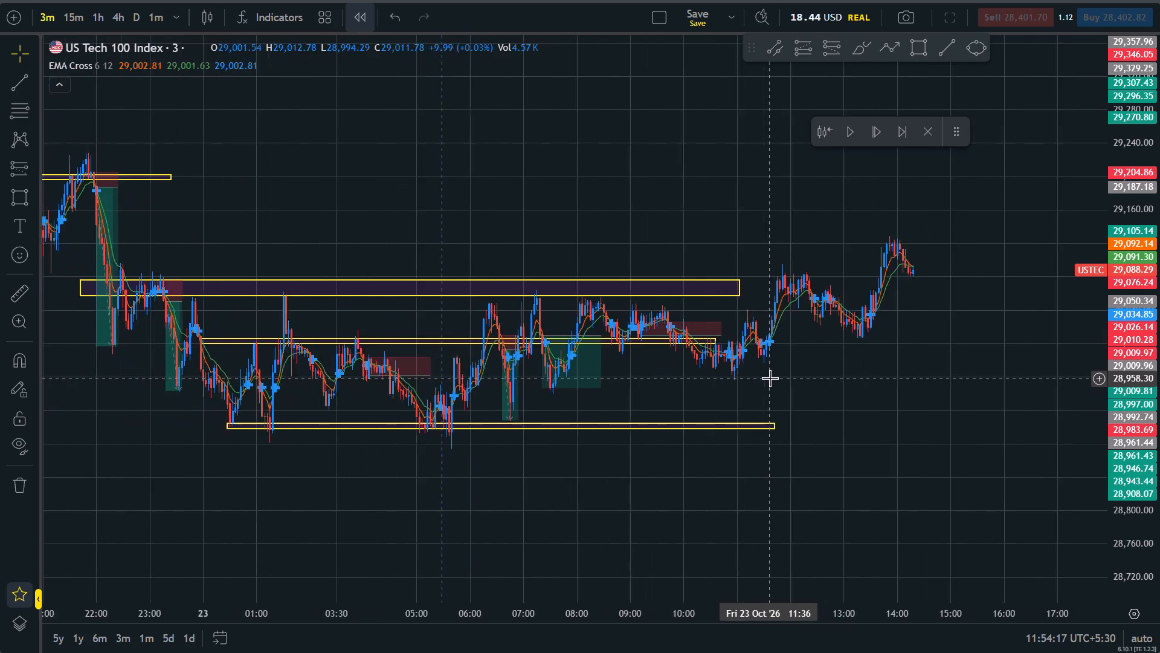
scroll(770, 378, up, 2)
Advance the replay candle by candle from 14:18 to about 16:06.
triple_click(881, 135)
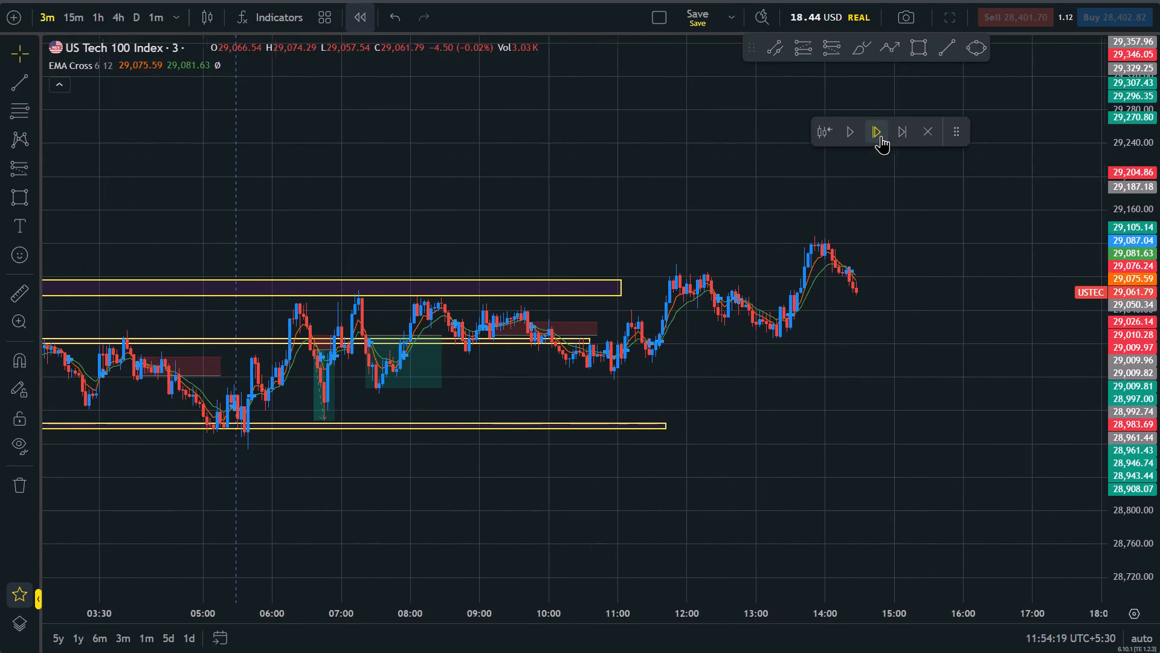
triple_click(881, 135)
triple_click(881, 135)
triple_click(881, 135)
triple_click(881, 135)
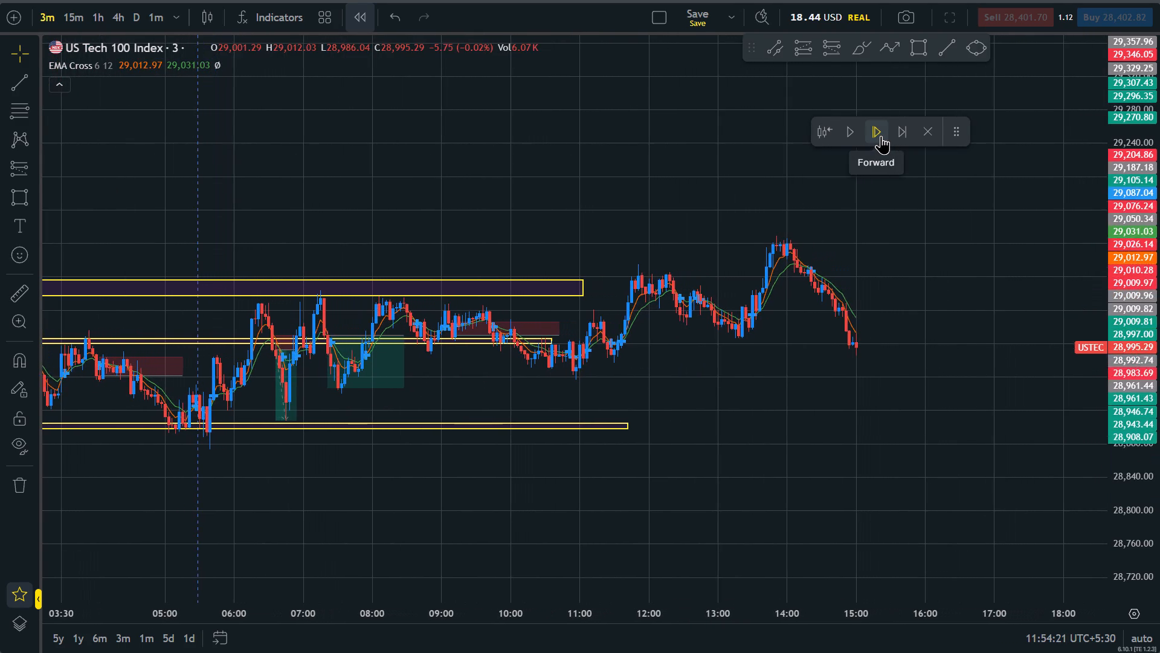
triple_click(881, 135)
triple_click(881, 135)
triple_click(881, 135)
triple_click(881, 135)
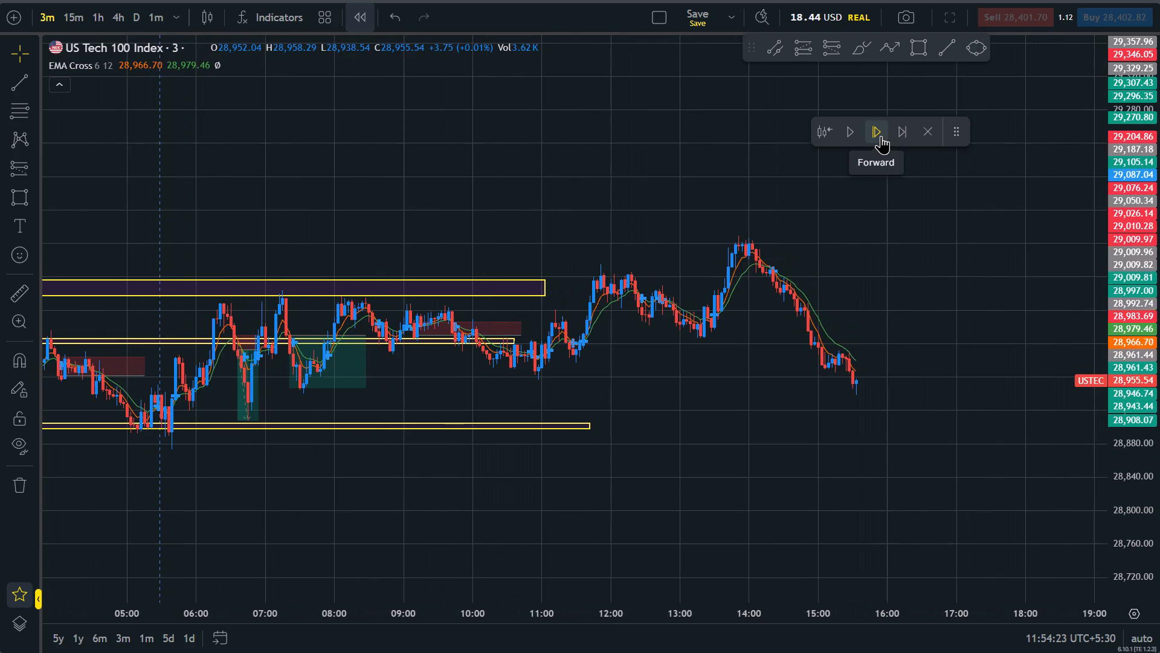
triple_click(881, 135)
triple_click(881, 135)
triple_click(881, 135)
triple_click(881, 135)
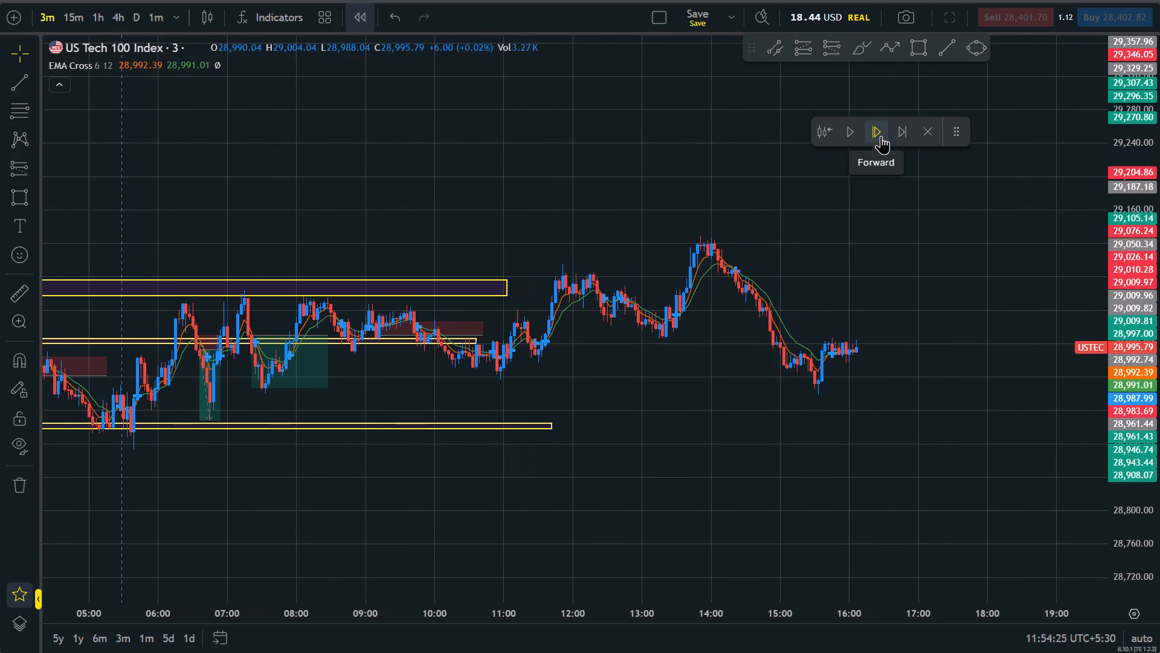
Advance the replay candle by candle from about 16:06 to 17:30.
triple_click(881, 135)
triple_click(881, 135)
triple_click(881, 135)
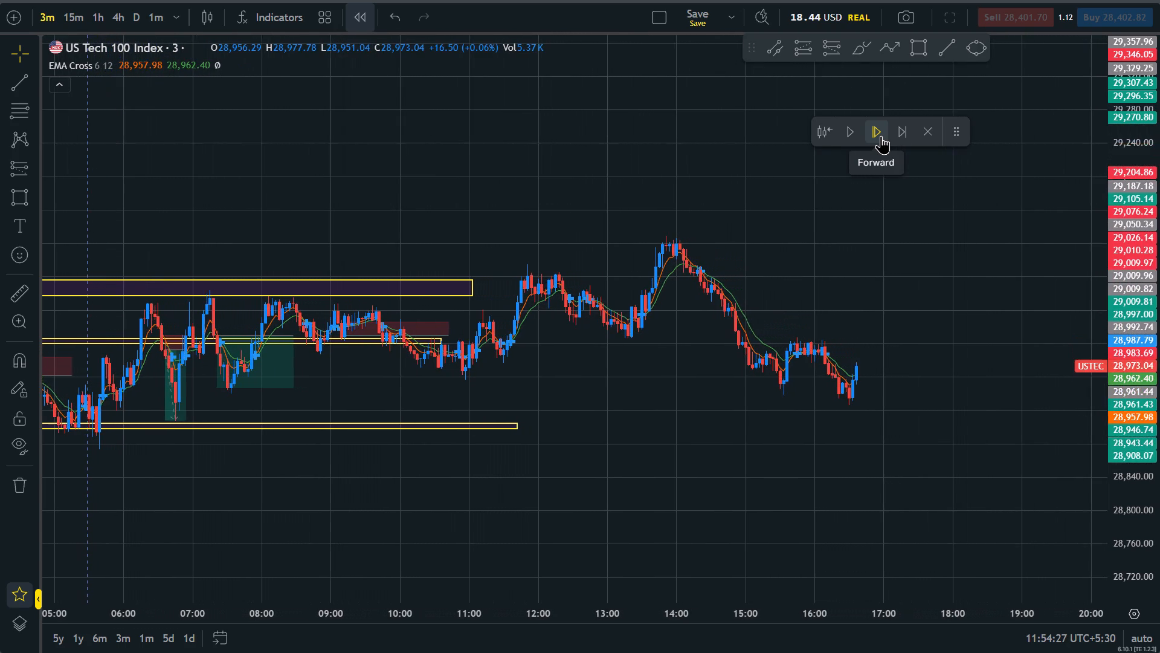
triple_click(881, 135)
triple_click(881, 135)
triple_click(881, 135)
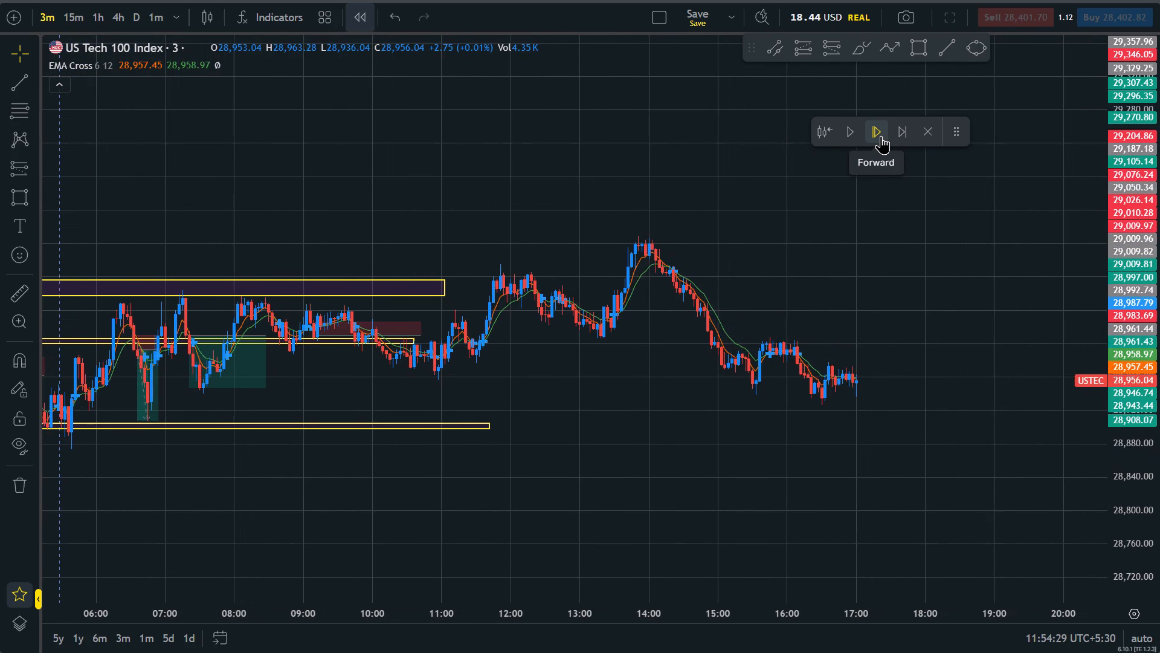
triple_click(881, 135)
triple_click(881, 135)
triple_click(881, 135)
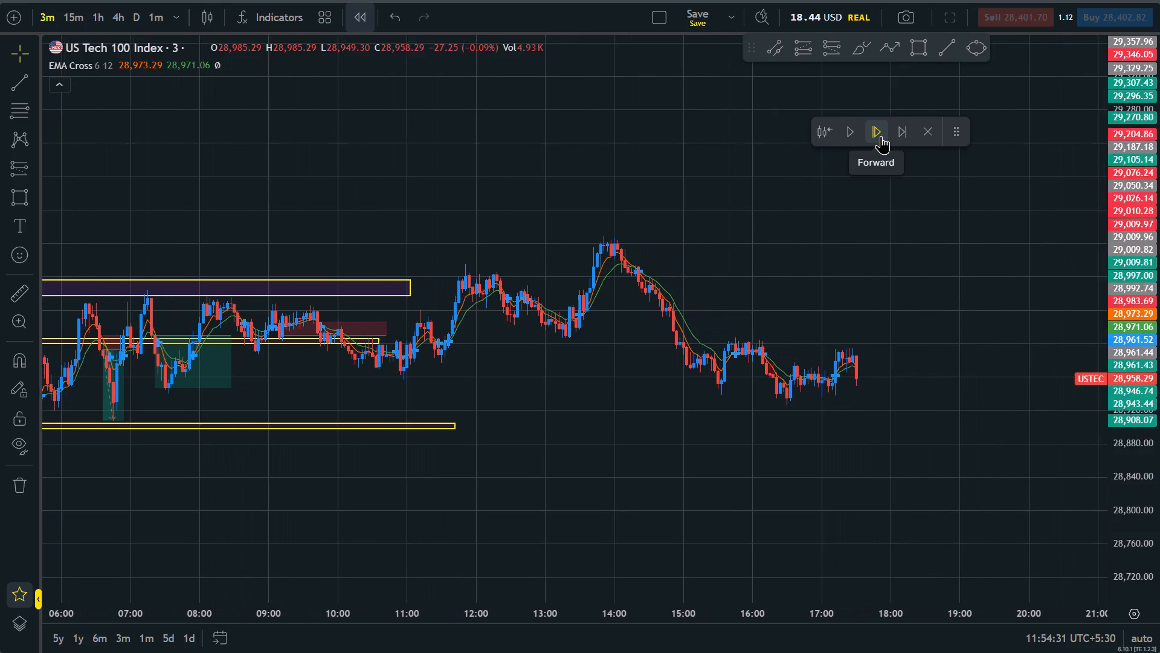
Advance the replay candle by candle from 17:30 to about 18:33.
triple_click(881, 135)
triple_click(881, 135)
triple_click(881, 135)
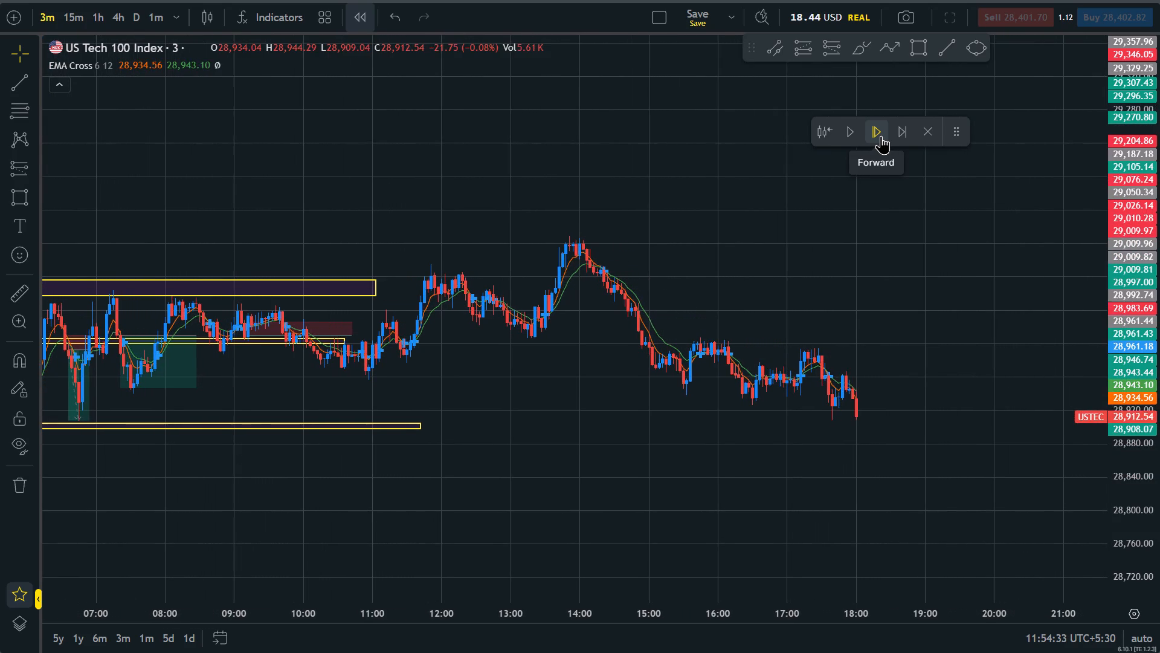
triple_click(881, 135)
double_click(881, 135)
drag(881, 135, 880, 146)
double_click(880, 146)
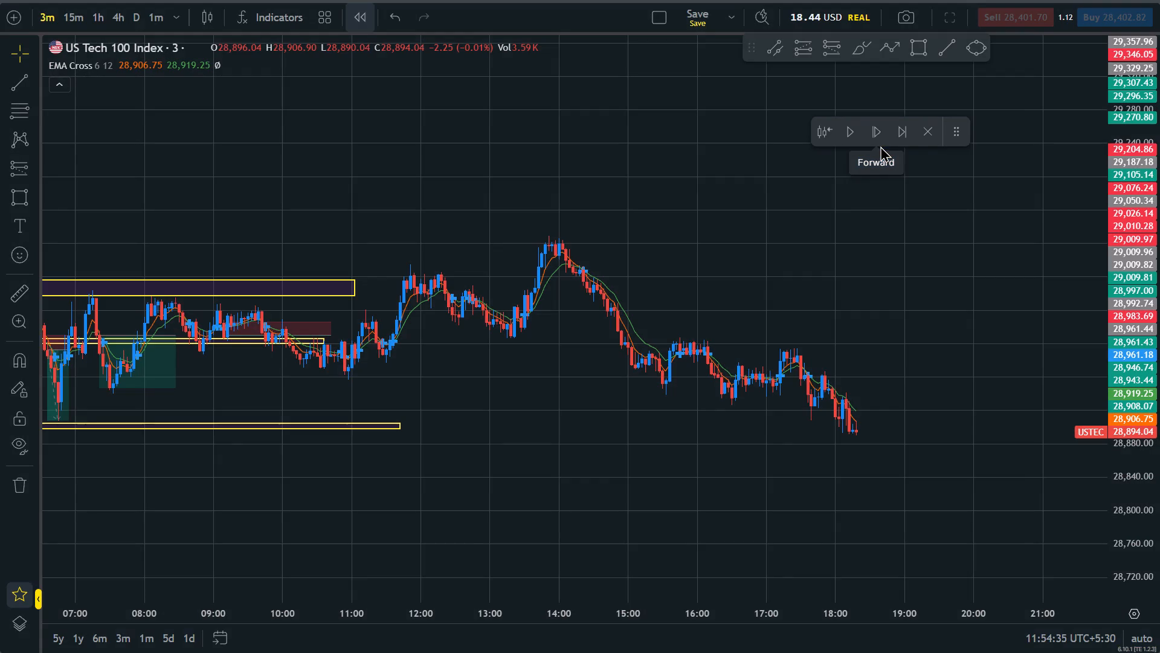
drag(880, 146, 880, 132)
triple_click(880, 132)
triple_click(880, 132)
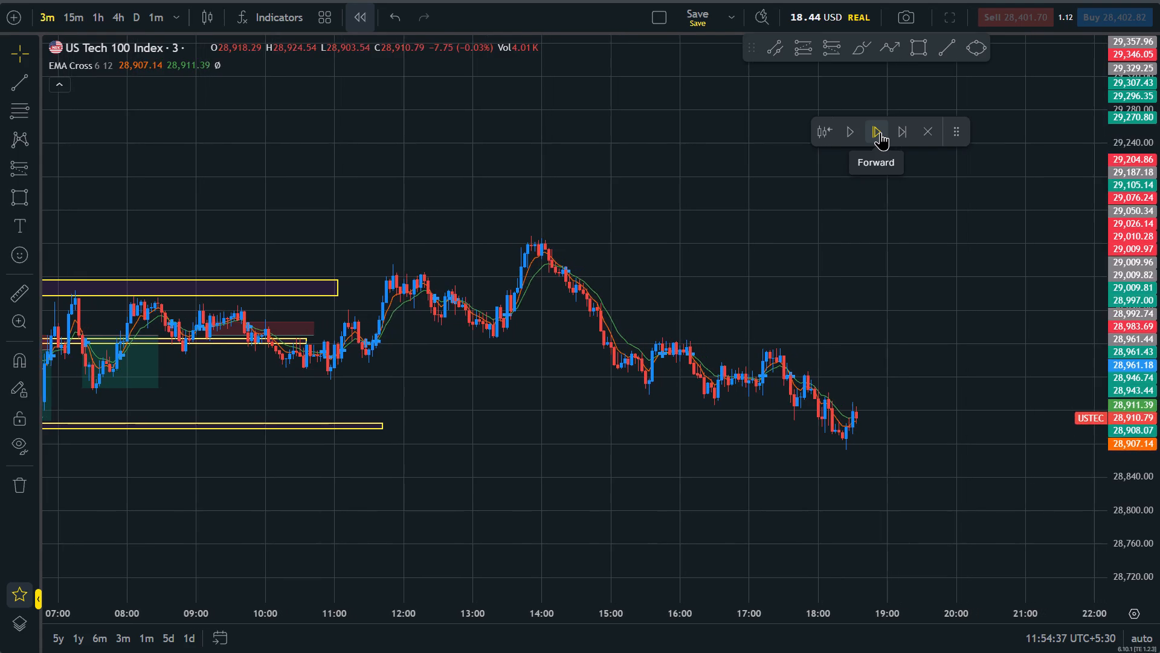
Advance the replay candle by candle from about 18:33 to about 19:21.
triple_click(880, 132)
triple_click(880, 132)
double_click(880, 132)
triple_click(880, 132)
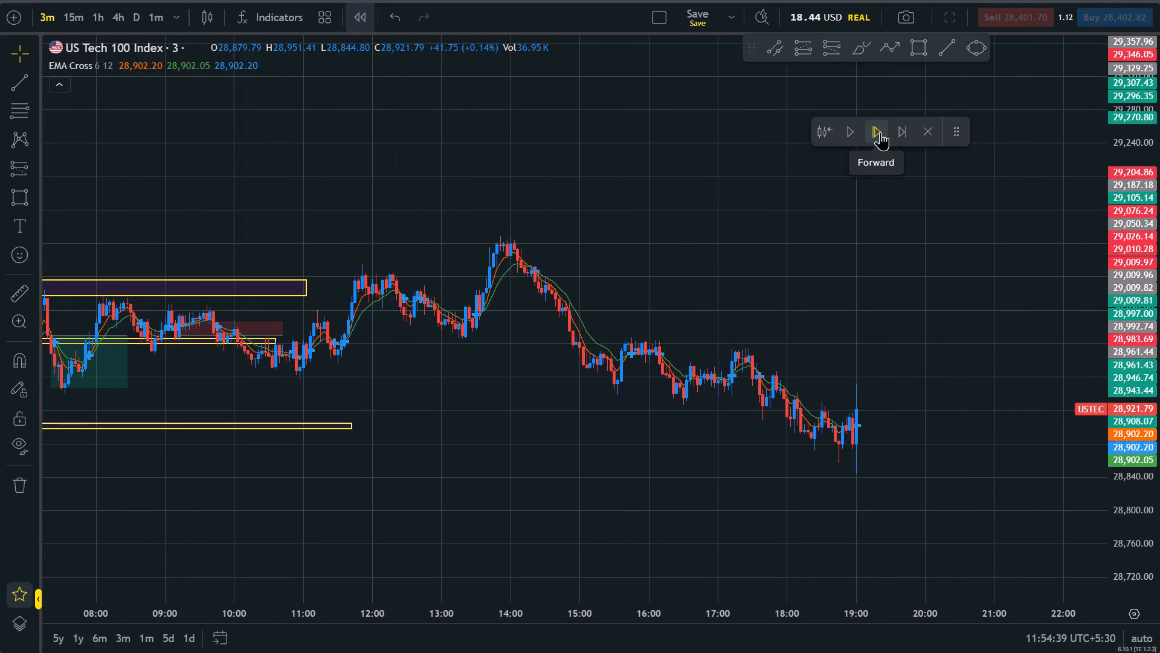
triple_click(880, 132)
click(880, 132)
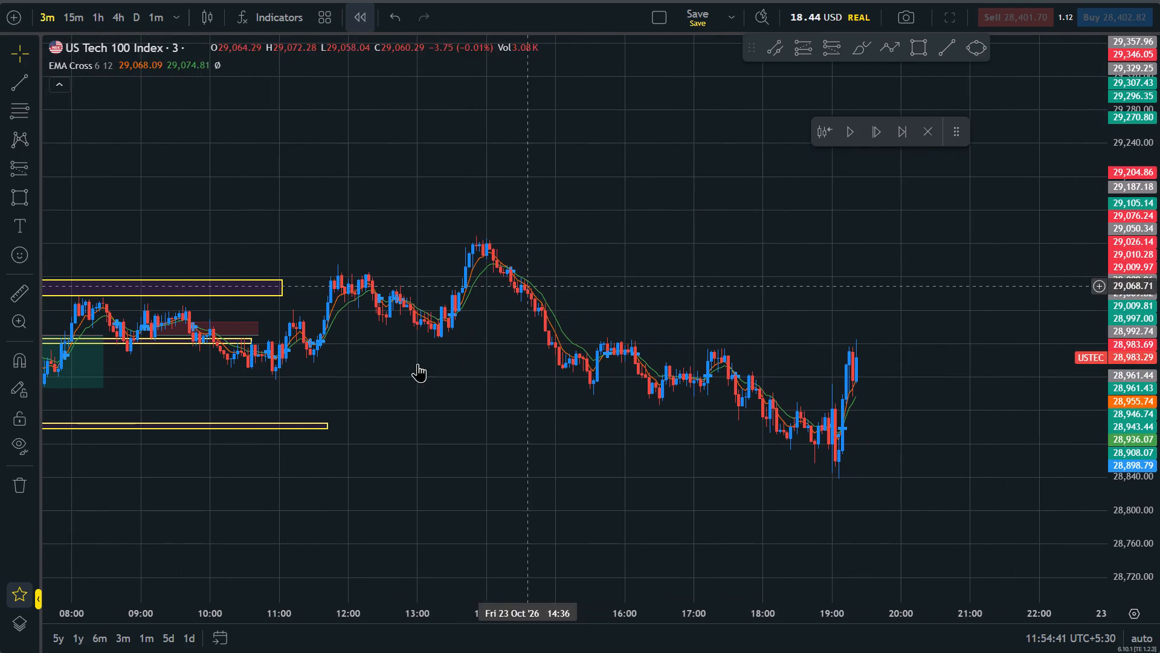
Extend the lowest yellow support zone past the latest candles to about 21:18 and lower its bottom edge slightly.
drag(333, 430, 999, 427)
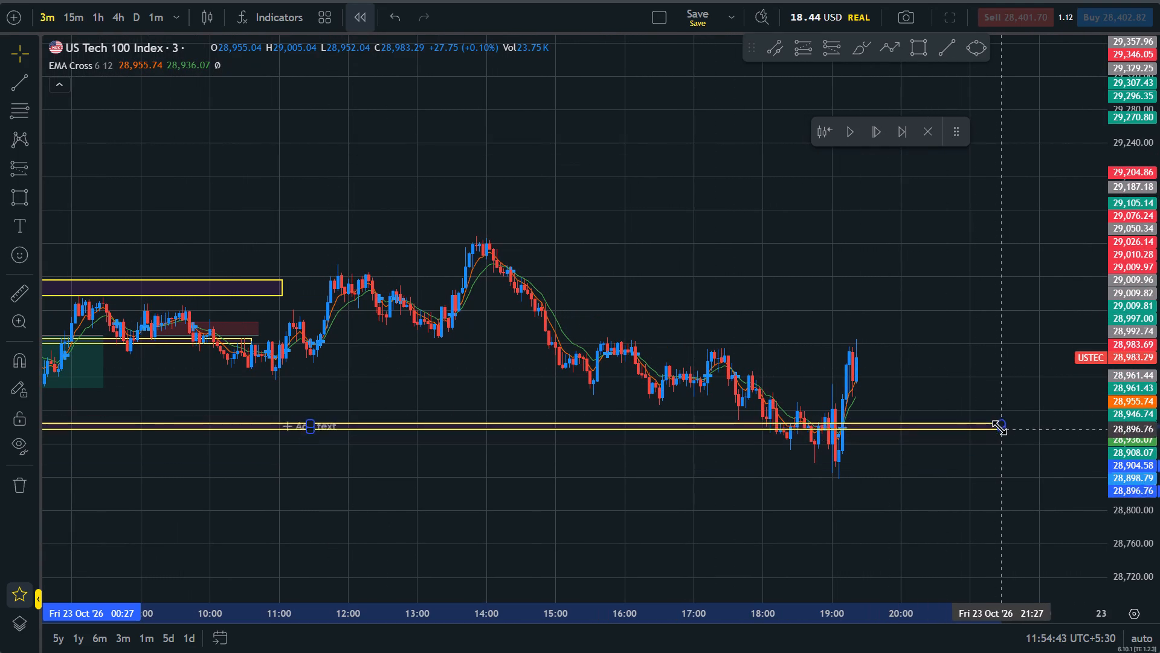
drag(999, 427, 990, 432)
click(912, 475)
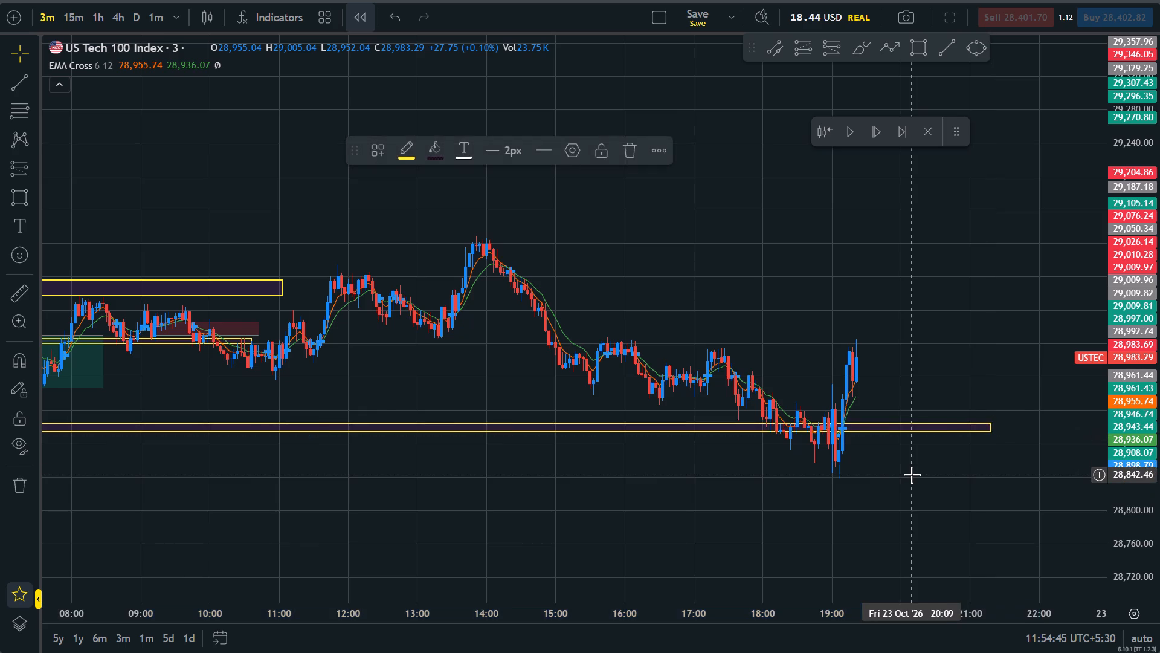
scroll(912, 475, down, 3)
scroll(912, 475, up, 3)
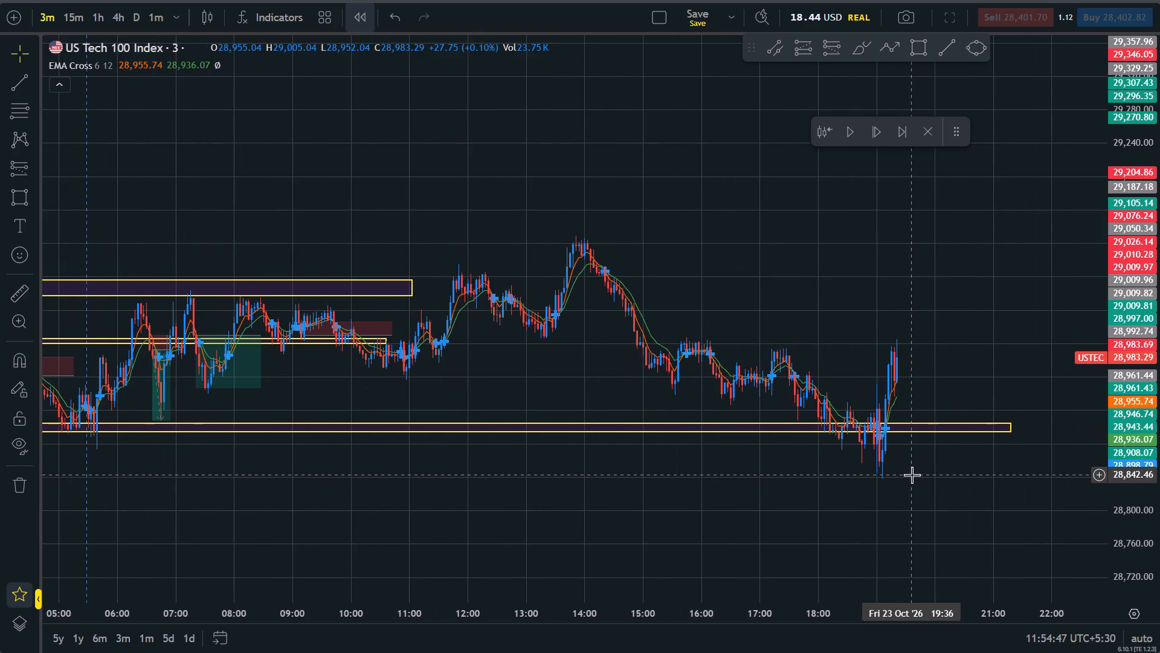